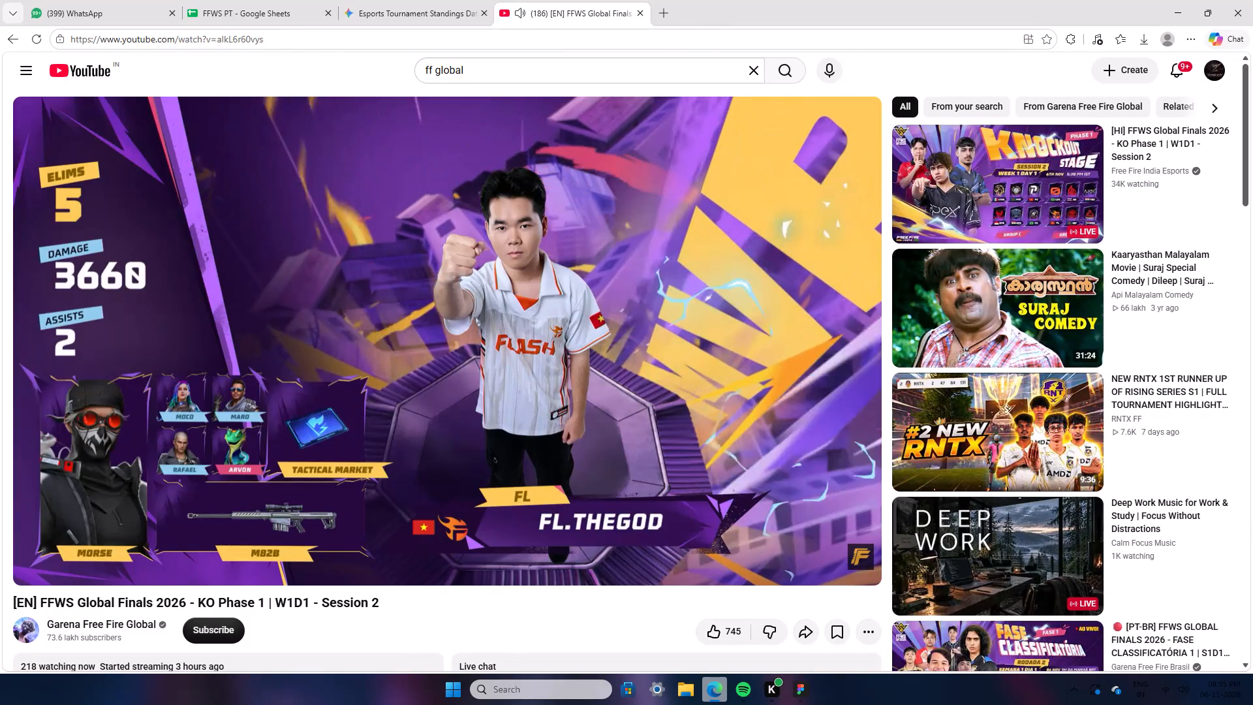
# Switch to Figma and add a "*" text below the All Gamers Global row in the FFWS KO 1 PT 1 S2 2 frame.
pyautogui.click(794, 701)
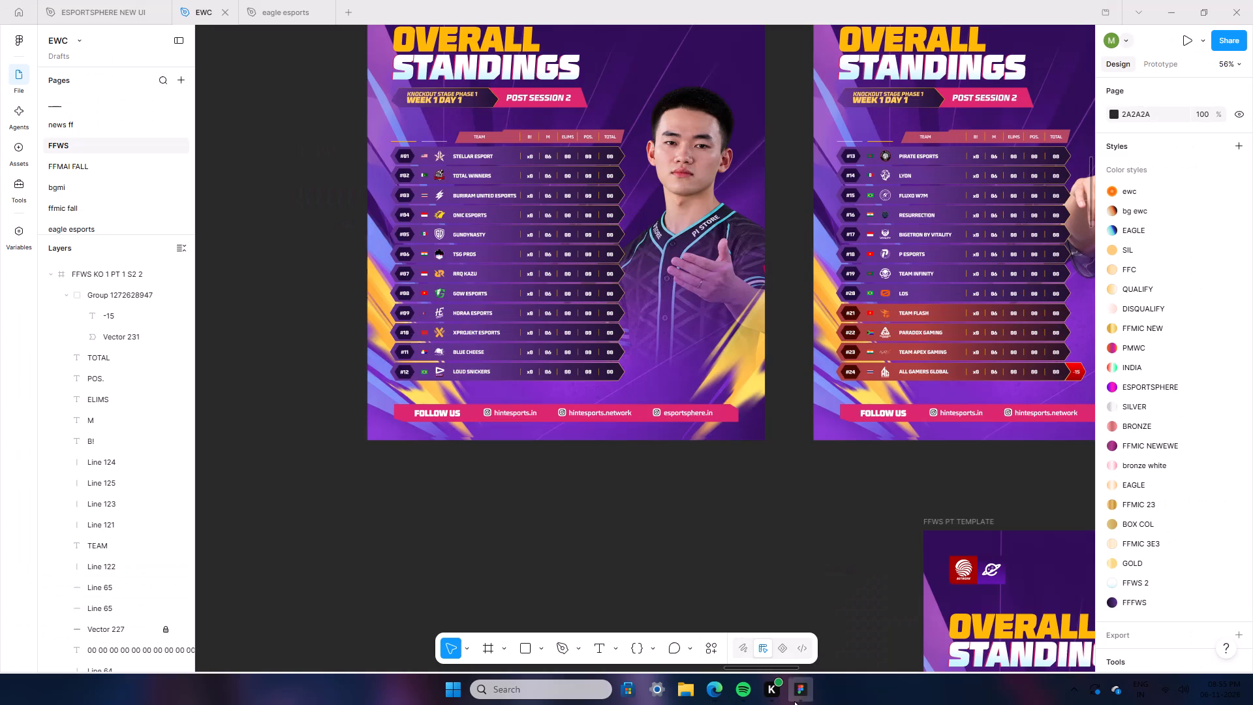
pyautogui.keyDown('ctrl'); pyautogui.scroll(5, 1072, 486); pyautogui.keyUp('ctrl')
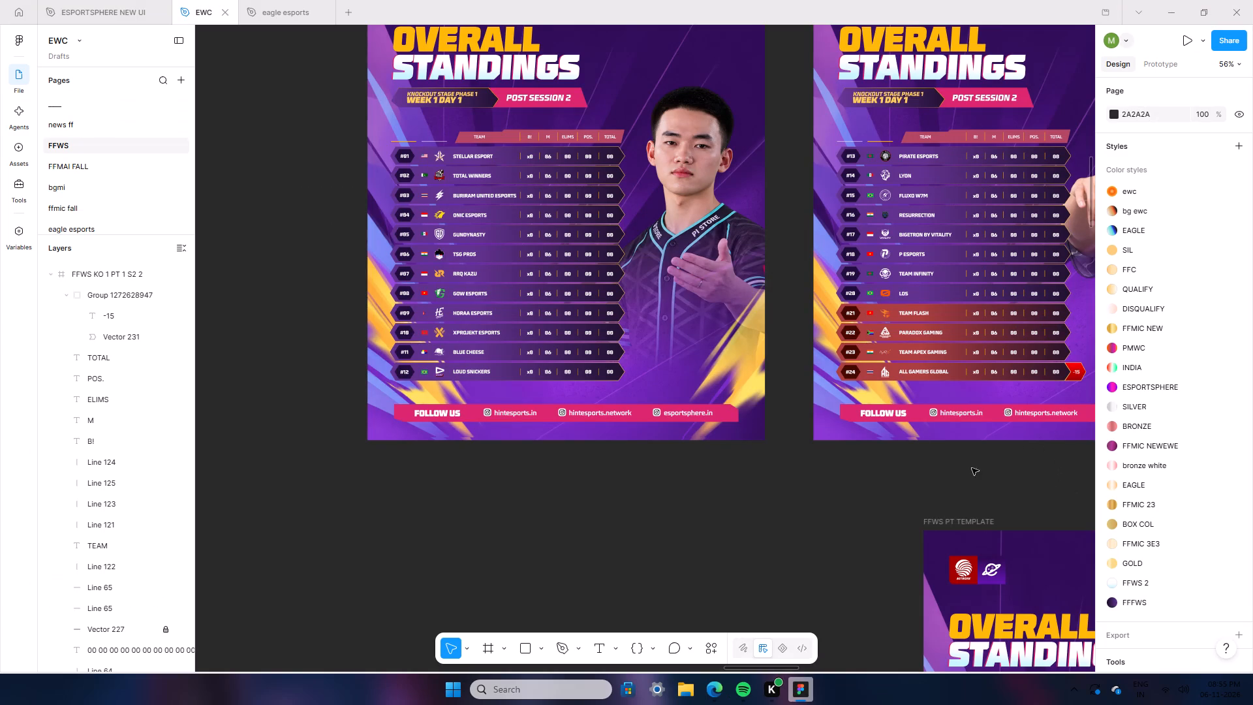
pyautogui.moveTo(764, 666); pyautogui.dragTo(794, 680)
pyautogui.moveTo(794, 680); pyautogui.dragTo(807, 678)
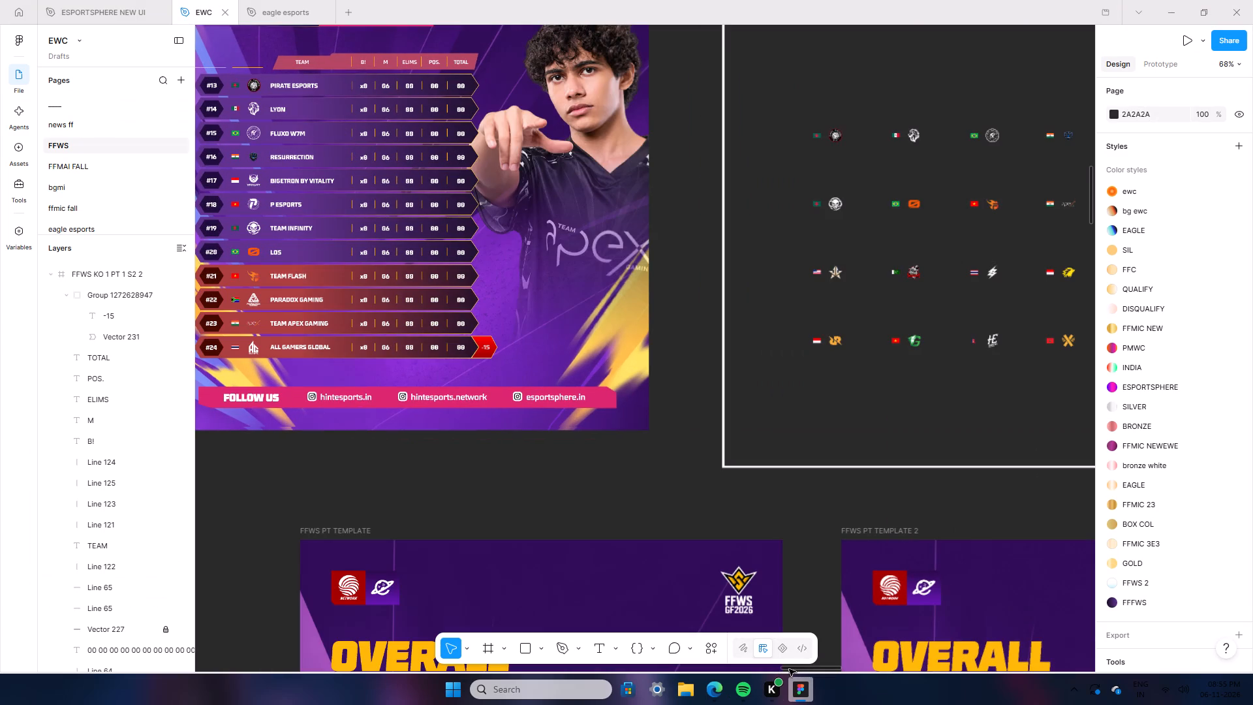
pyautogui.keyDown('ctrl'); pyautogui.scroll(7, 390, 499); pyautogui.keyUp('ctrl')
pyautogui.scroll(13, 388, 488)
pyautogui.keyDown('ctrl'); pyautogui.scroll(6, 427, 534); pyautogui.keyUp('ctrl')
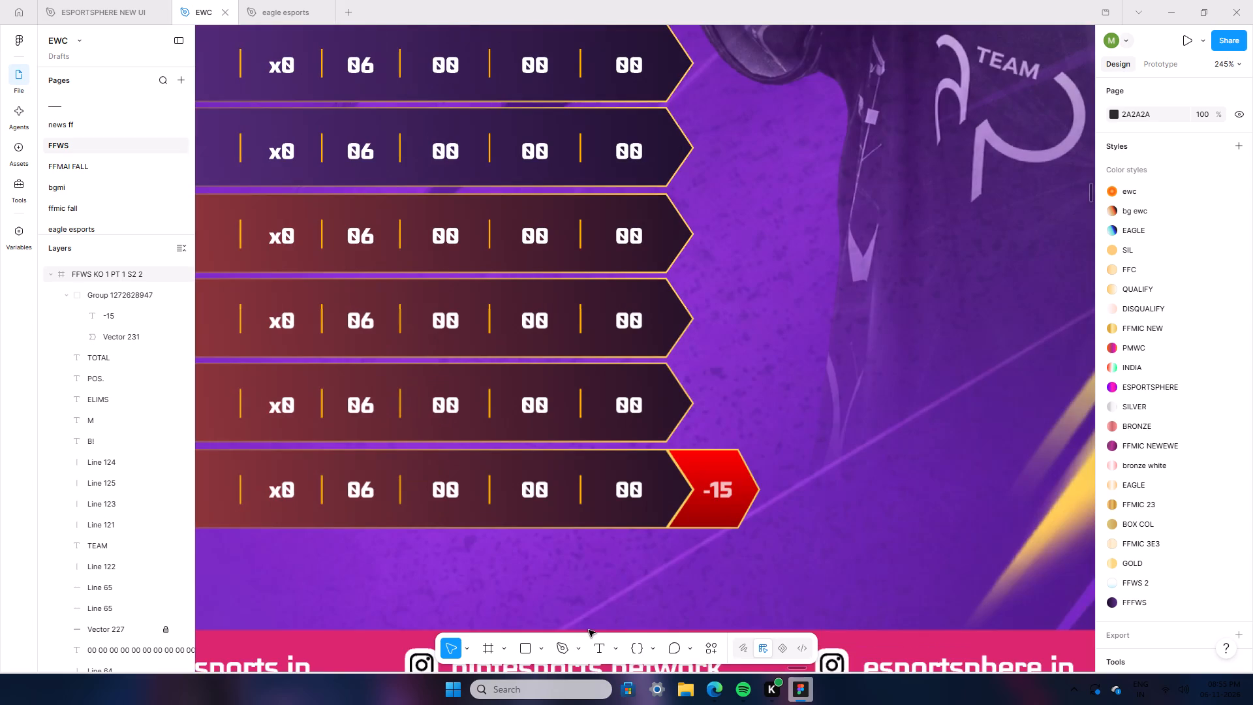
pyautogui.click(602, 654)
pyautogui.click(617, 602)
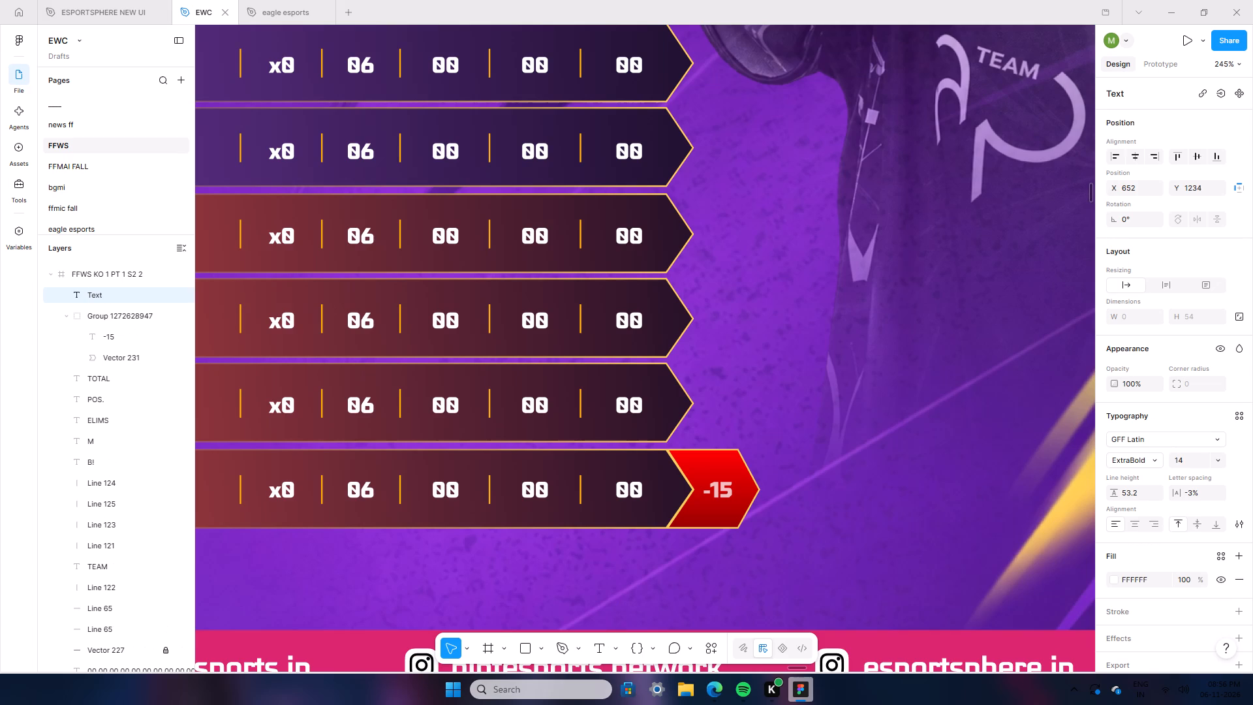
pyautogui.hotkey('shift', '*')
pyautogui.click(678, 586)
# Move the asterisk to the upper right of the All Gamers Global total, at about X 669, Y 1128.
pyautogui.scroll(-1, 678, 587)
pyautogui.moveTo(626, 621); pyautogui.dragTo(654, 457)
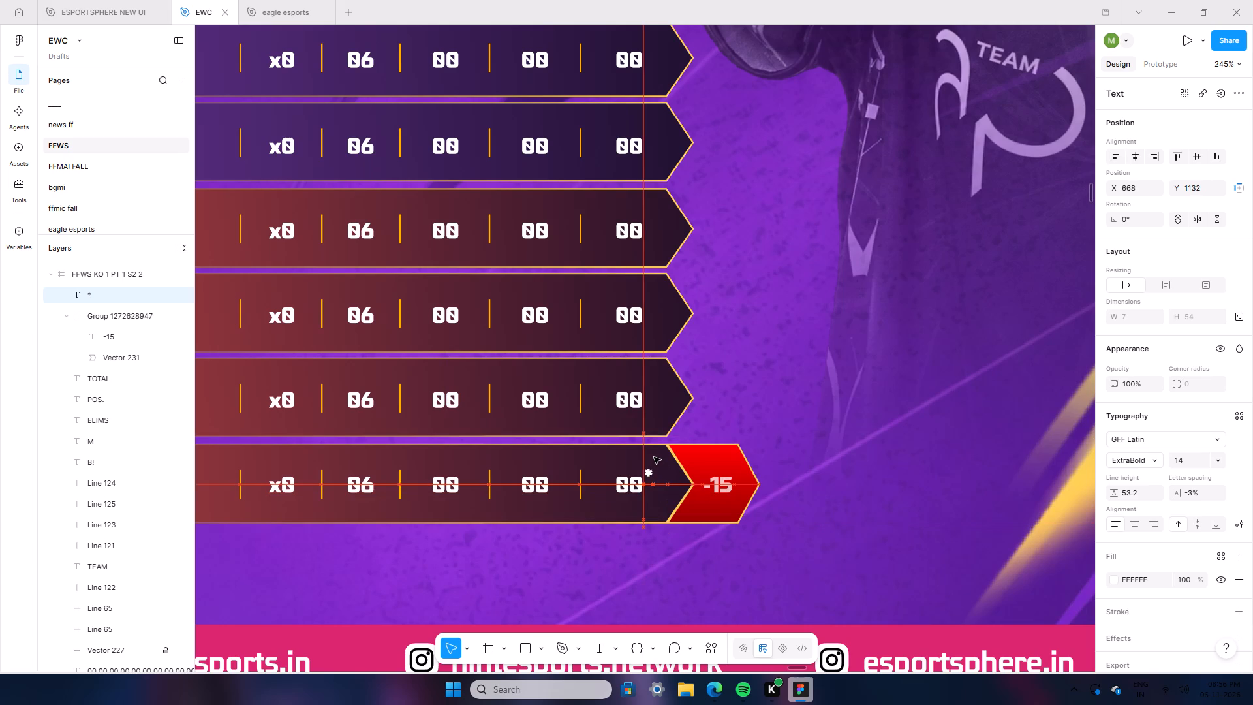
pyautogui.moveTo(654, 457); pyautogui.dragTo(657, 454)
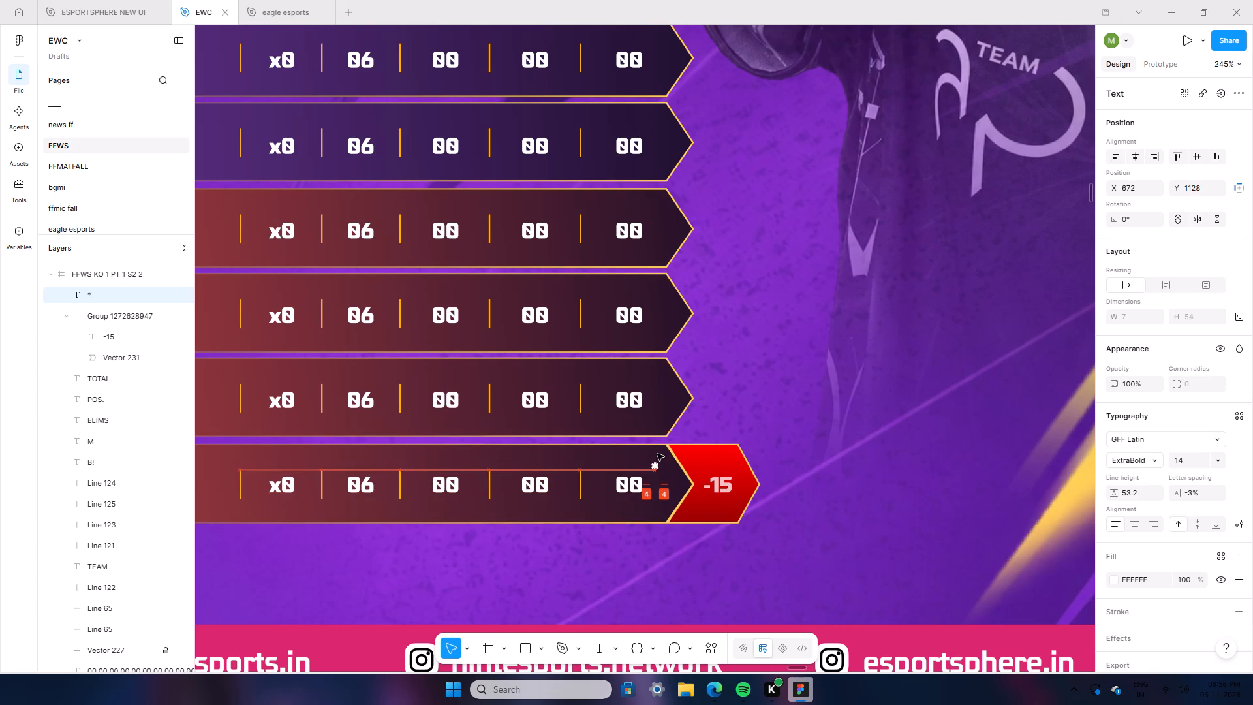
pyautogui.moveTo(657, 454); pyautogui.dragTo(655, 454)
pyautogui.press('Right')
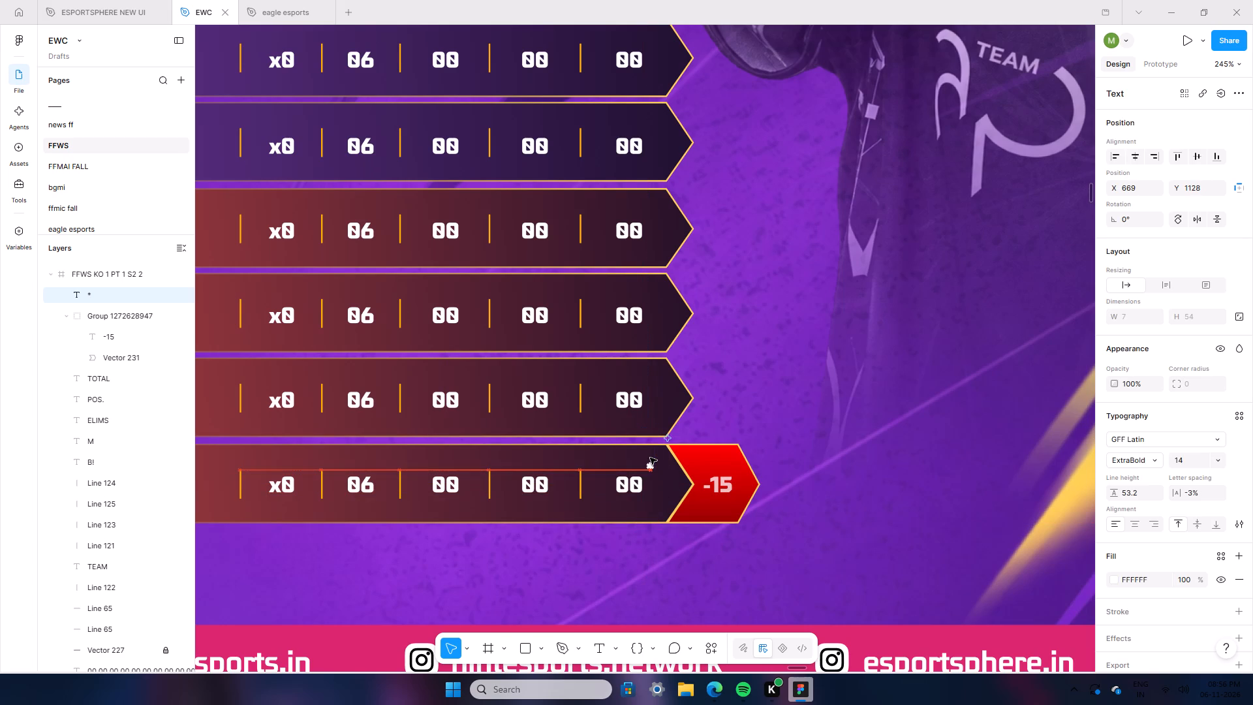
# Set the asterisk's fill colour to red FF0000.
pyautogui.click(1113, 577)
pyautogui.moveTo(1030, 418); pyautogui.dragTo(1168, 264)
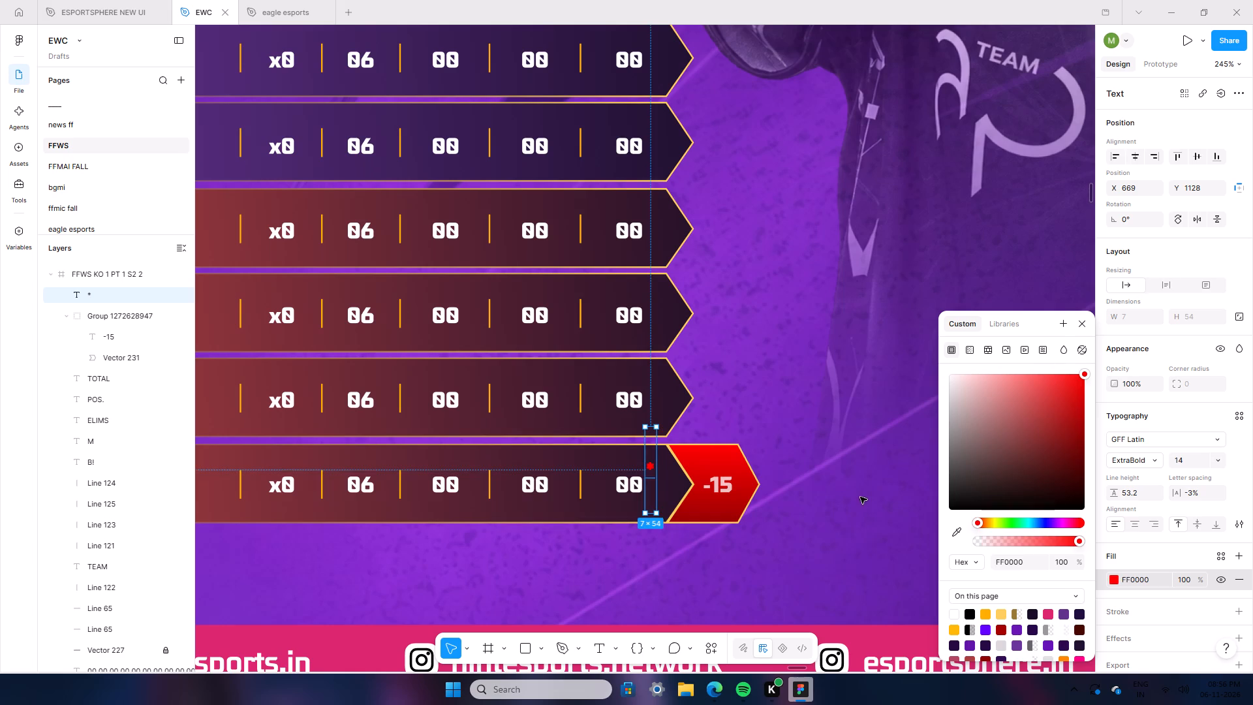
pyautogui.click(781, 527)
# Nudge the asterisk beside the All Gamers Global total slightly right to X 670.
pyautogui.keyDown('ctrl'); pyautogui.scroll(-4, 767, 556); pyautogui.keyUp('ctrl')
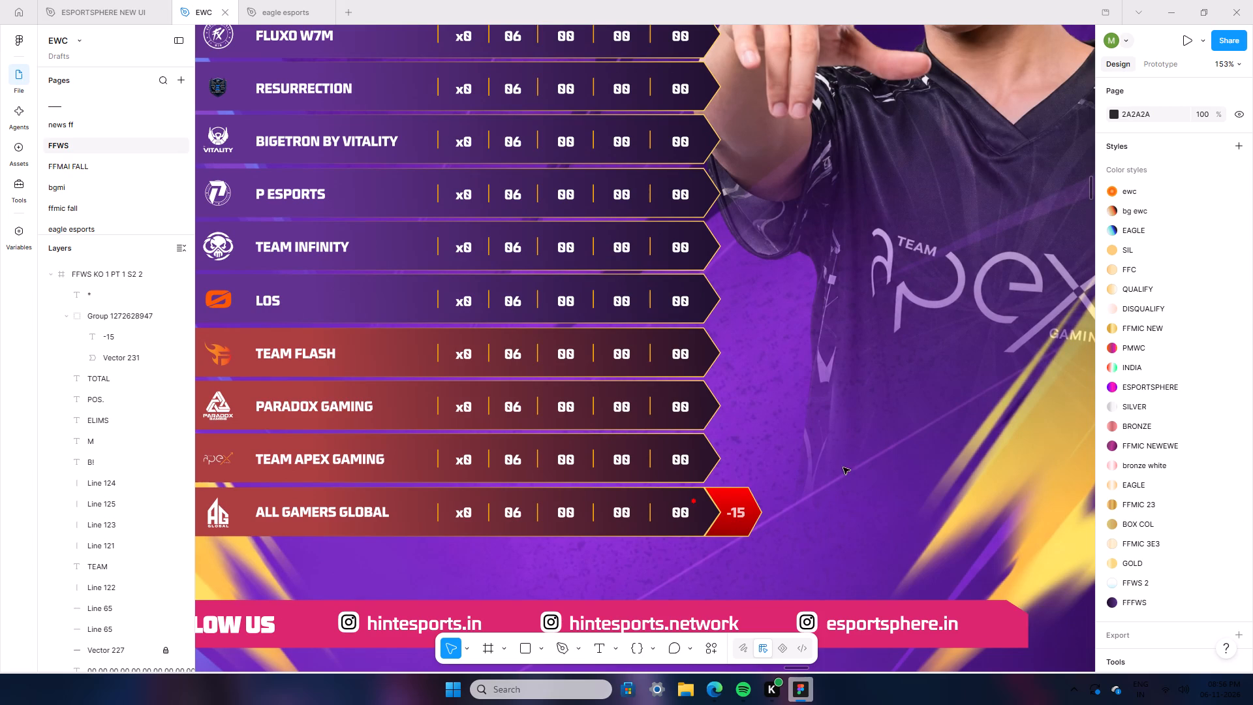
pyautogui.click(696, 507)
pyautogui.press('Right')
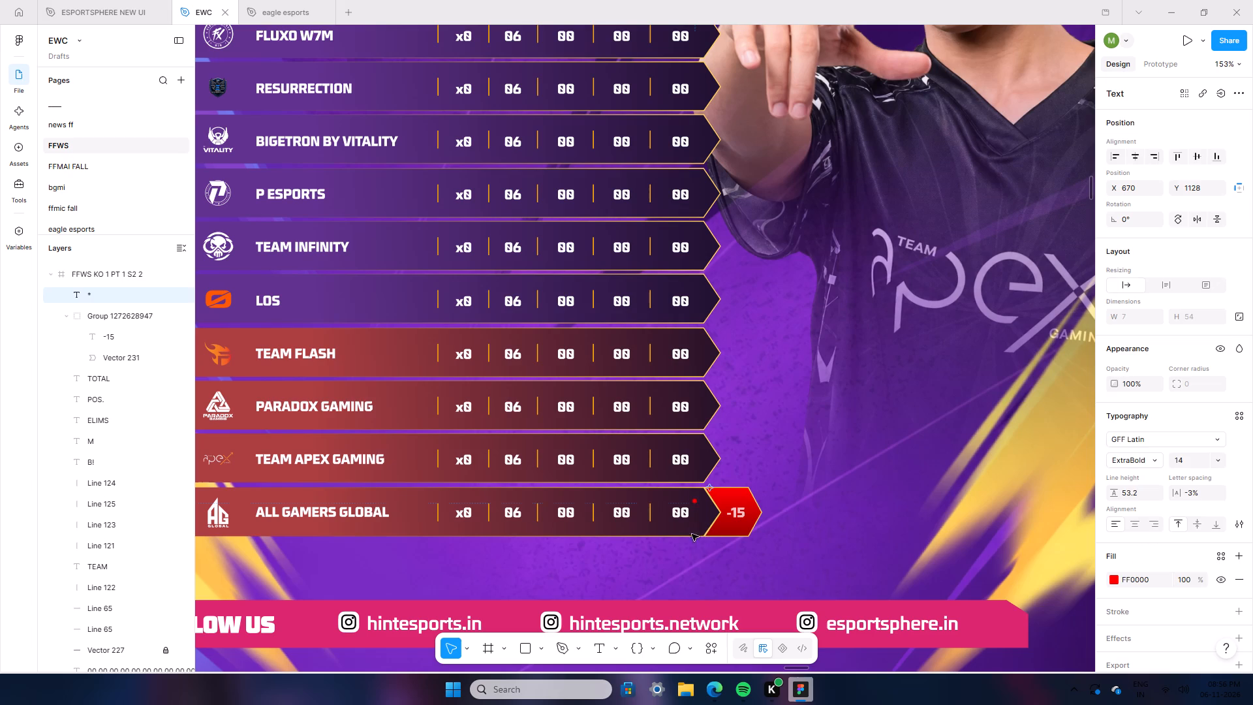
pyautogui.click(698, 590)
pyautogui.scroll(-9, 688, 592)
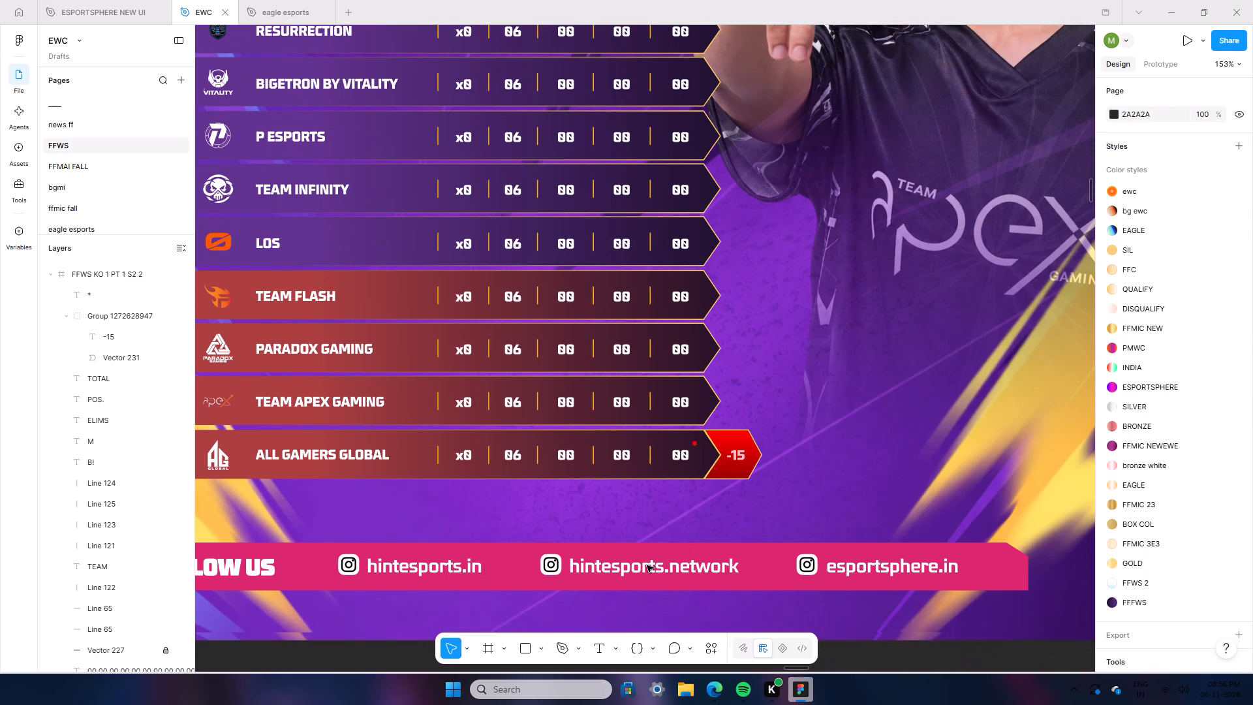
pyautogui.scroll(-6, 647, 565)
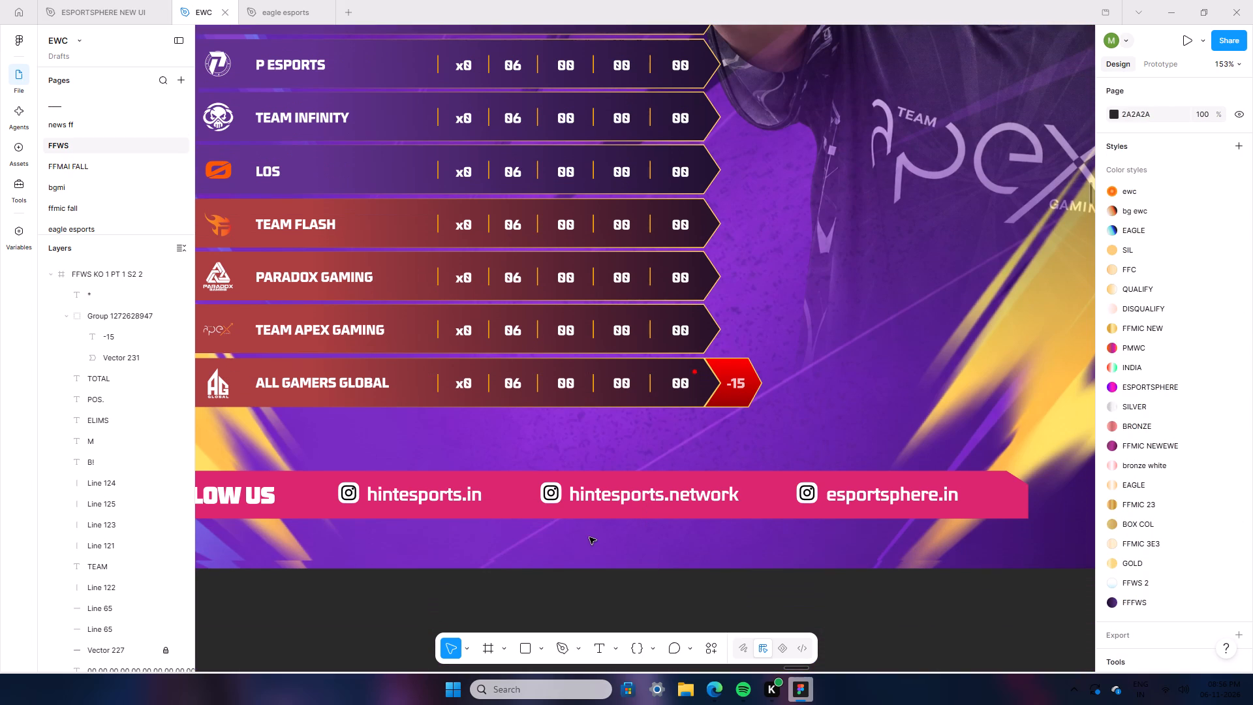
# Switch back to the YouTube live stream, view its live chat, and close the chat.
pyautogui.click(710, 695)
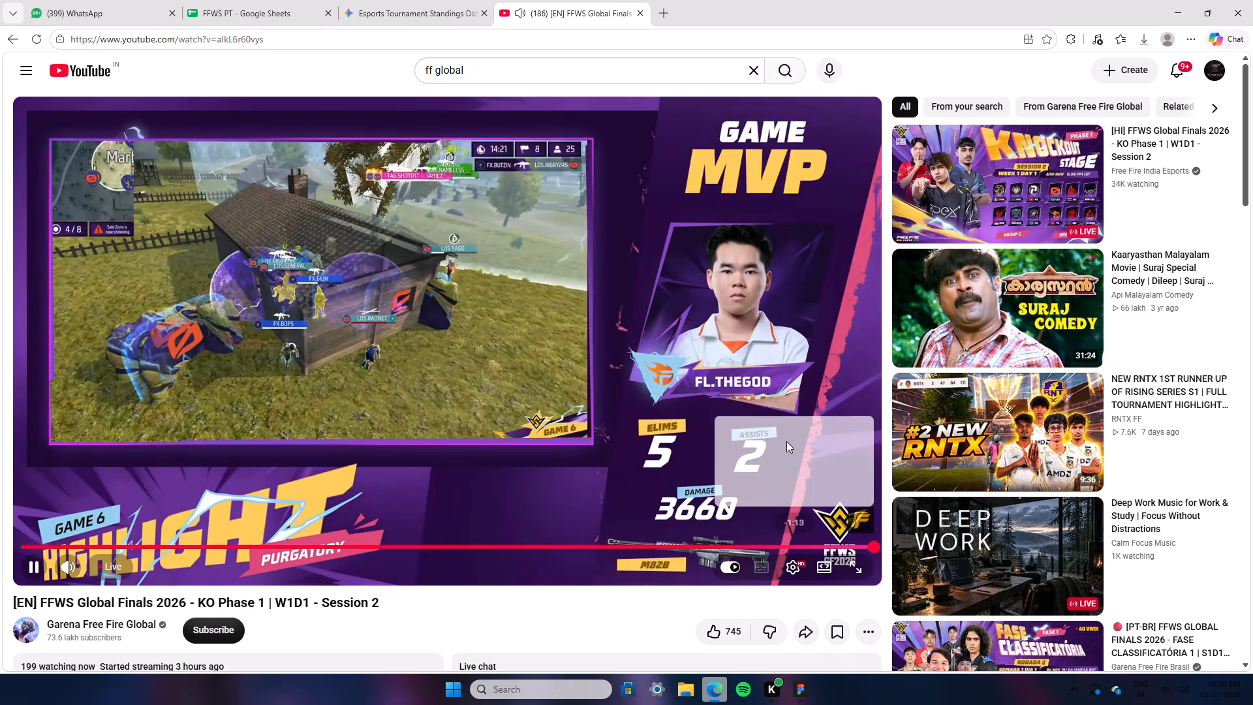
pyautogui.scroll(-2, 435, 357)
pyautogui.scroll(2, 81, 551)
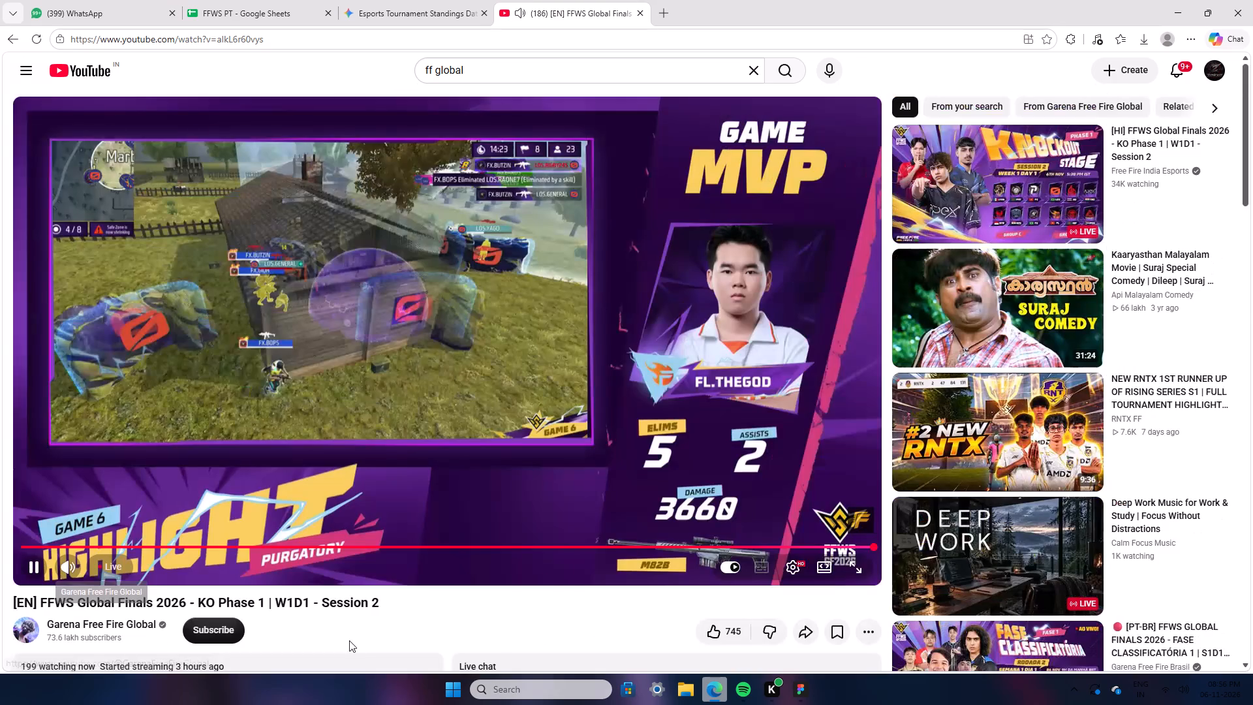
pyautogui.scroll(-3, 579, 603)
pyautogui.click(645, 485)
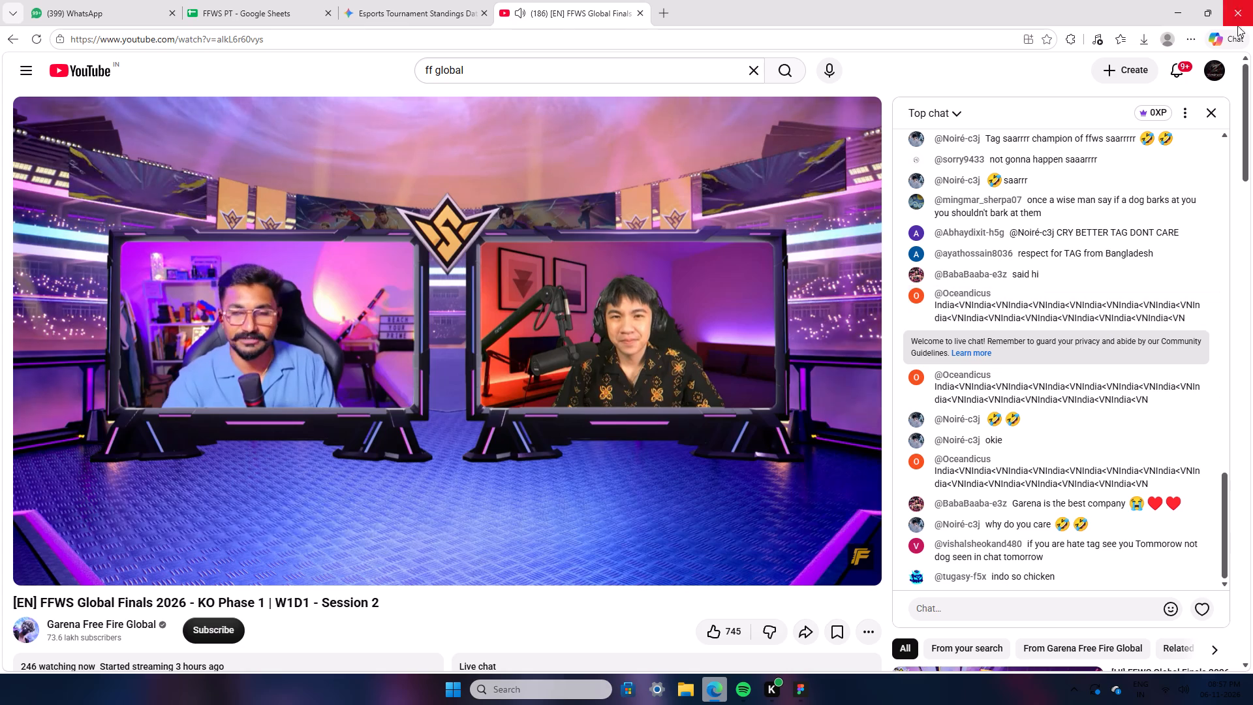
pyautogui.click(1205, 119)
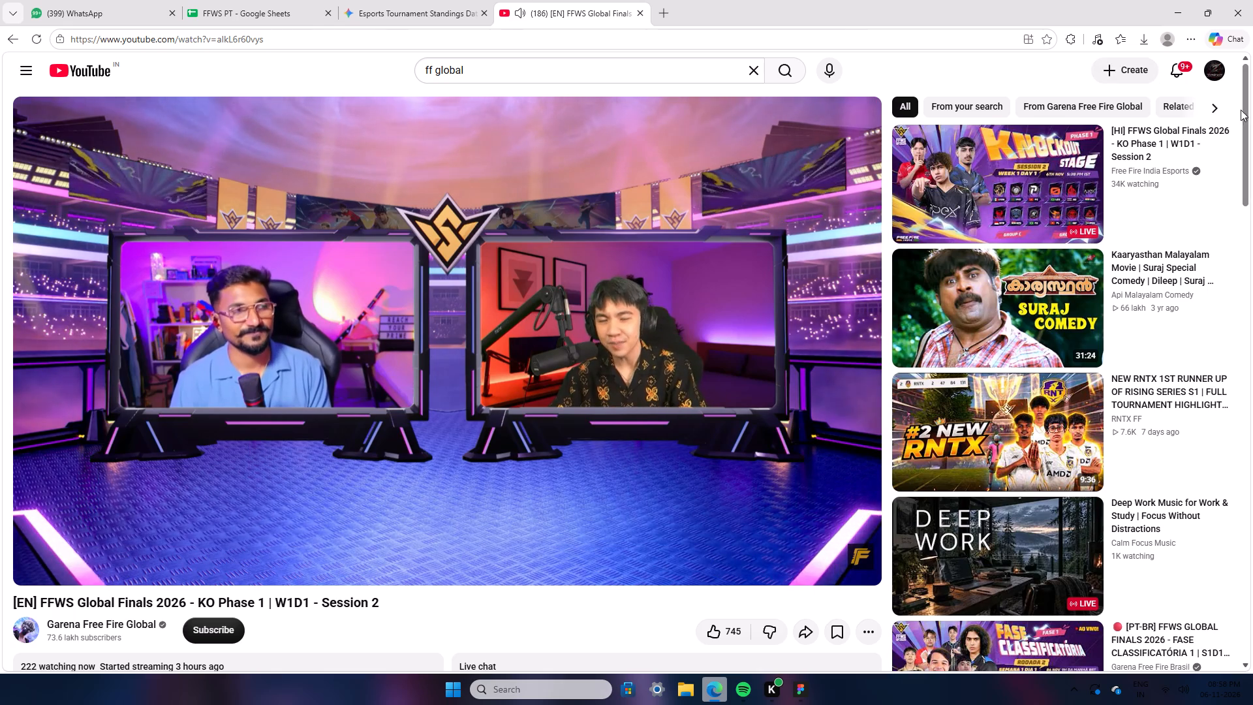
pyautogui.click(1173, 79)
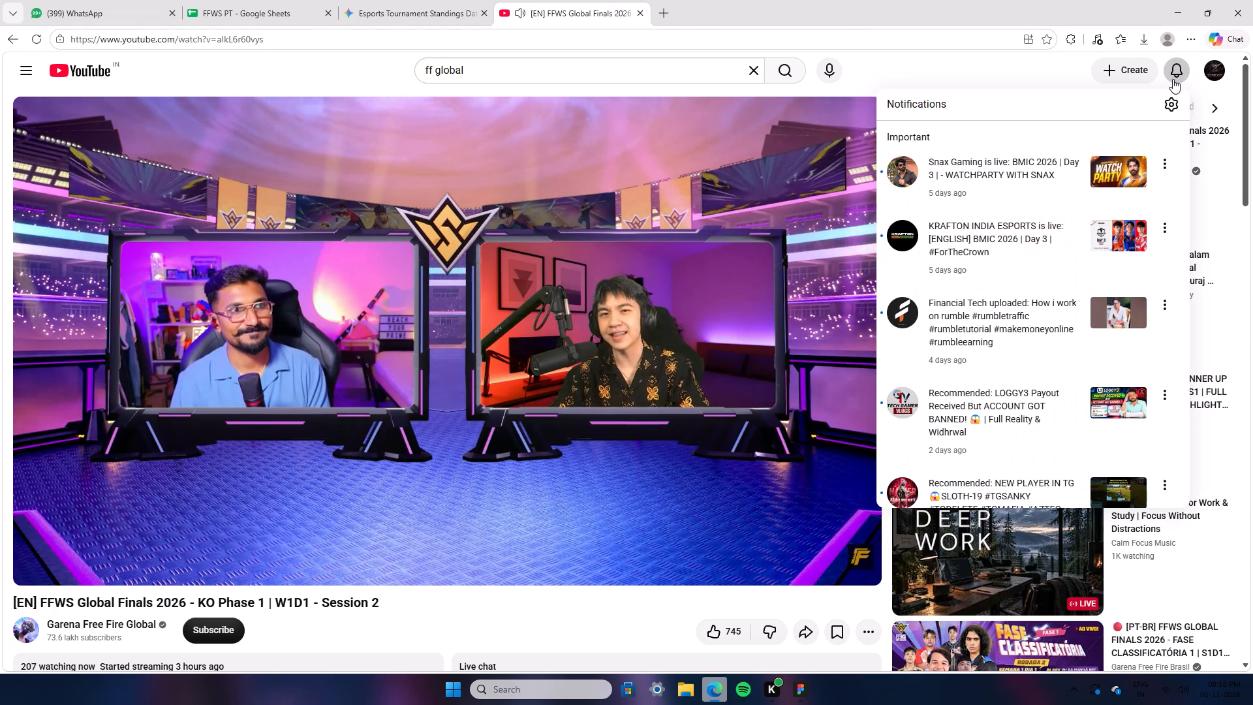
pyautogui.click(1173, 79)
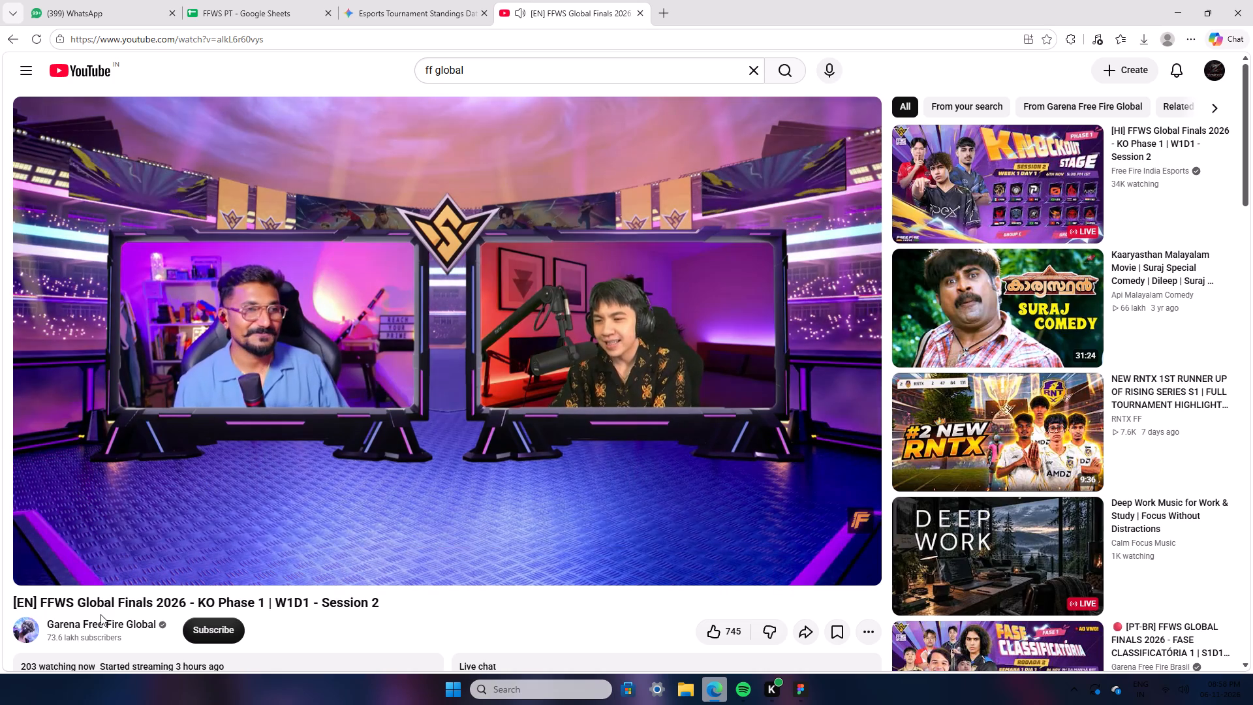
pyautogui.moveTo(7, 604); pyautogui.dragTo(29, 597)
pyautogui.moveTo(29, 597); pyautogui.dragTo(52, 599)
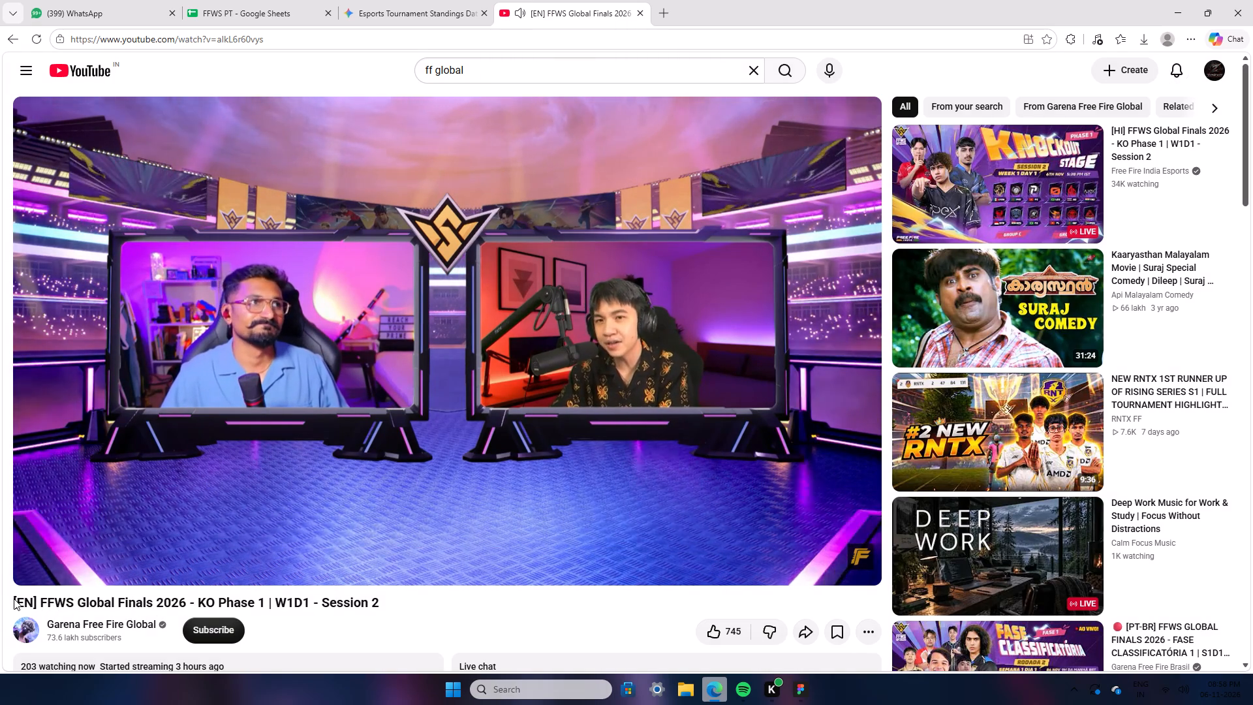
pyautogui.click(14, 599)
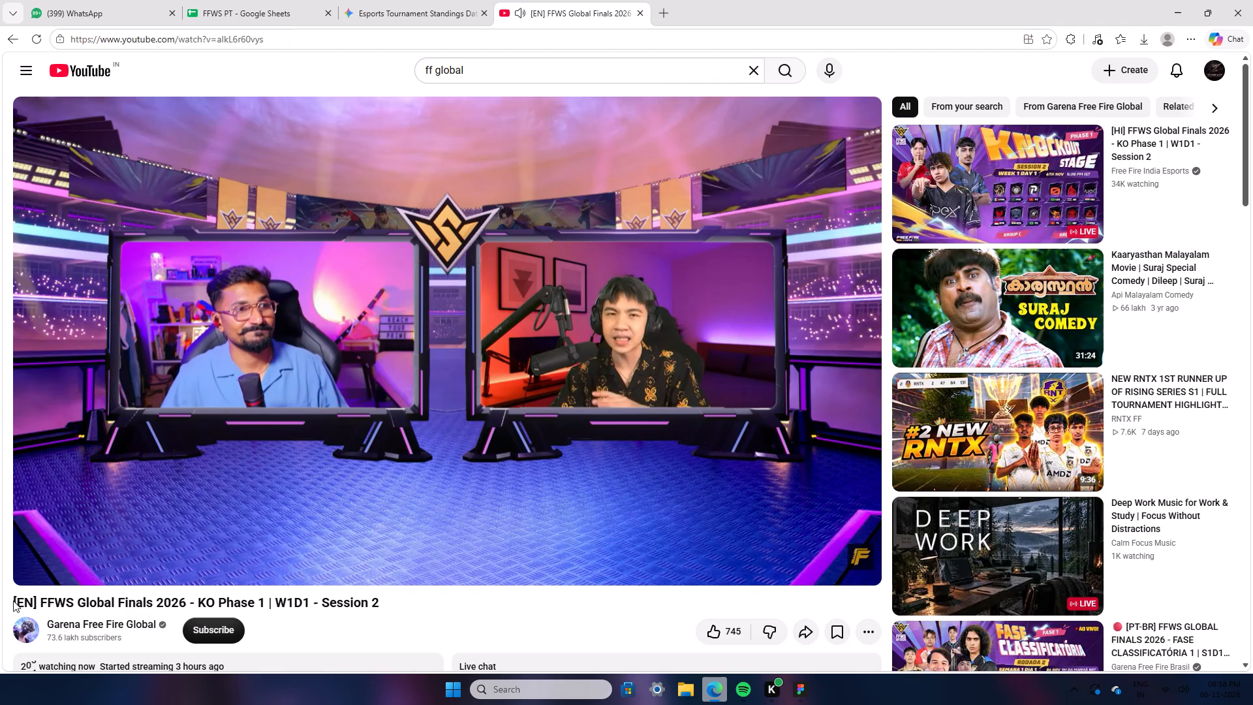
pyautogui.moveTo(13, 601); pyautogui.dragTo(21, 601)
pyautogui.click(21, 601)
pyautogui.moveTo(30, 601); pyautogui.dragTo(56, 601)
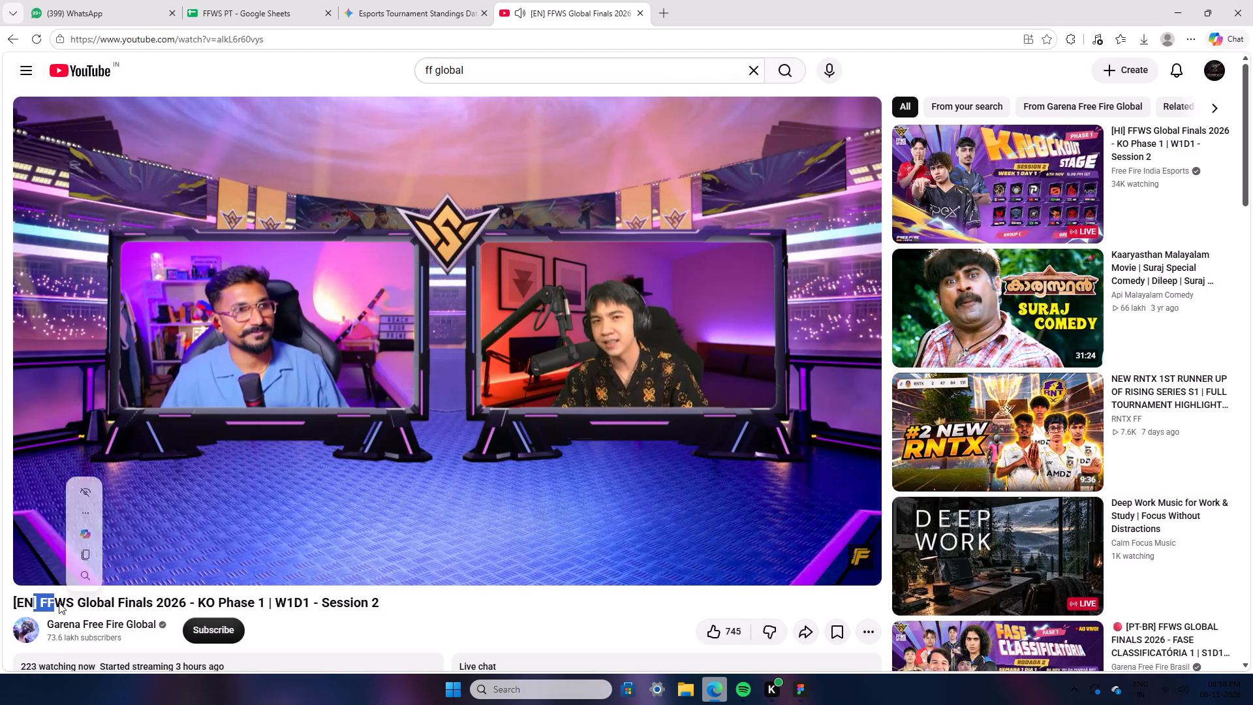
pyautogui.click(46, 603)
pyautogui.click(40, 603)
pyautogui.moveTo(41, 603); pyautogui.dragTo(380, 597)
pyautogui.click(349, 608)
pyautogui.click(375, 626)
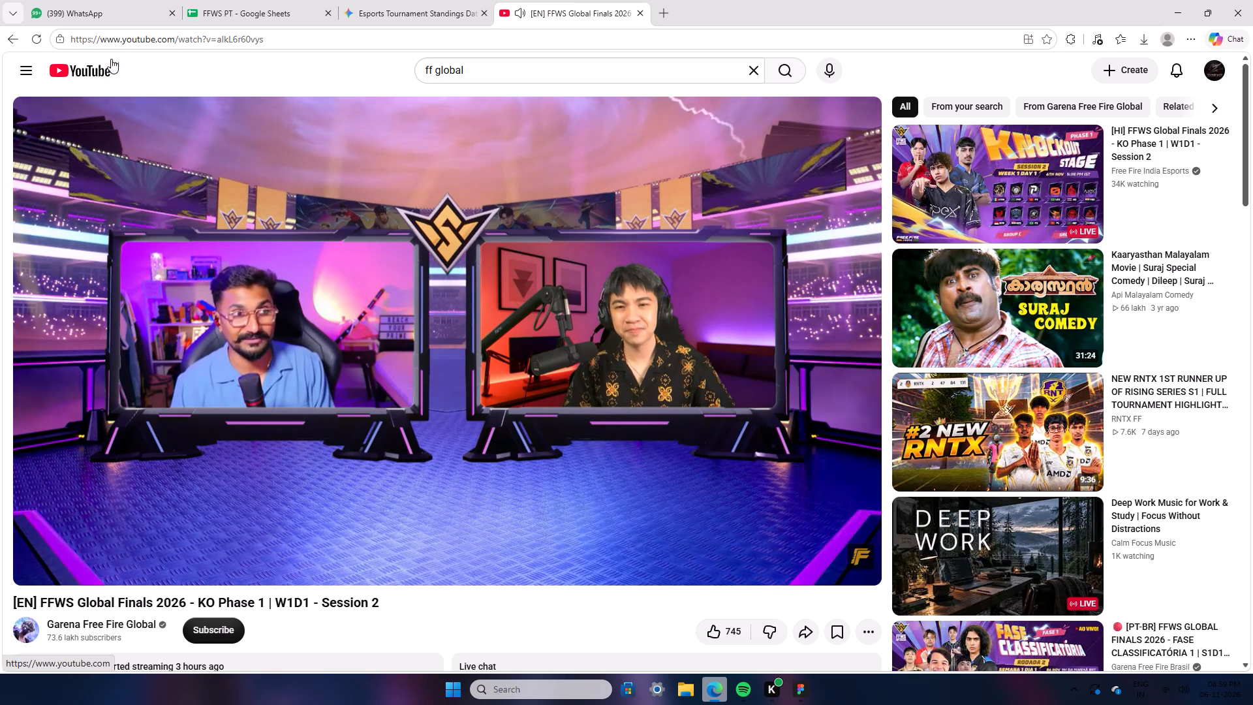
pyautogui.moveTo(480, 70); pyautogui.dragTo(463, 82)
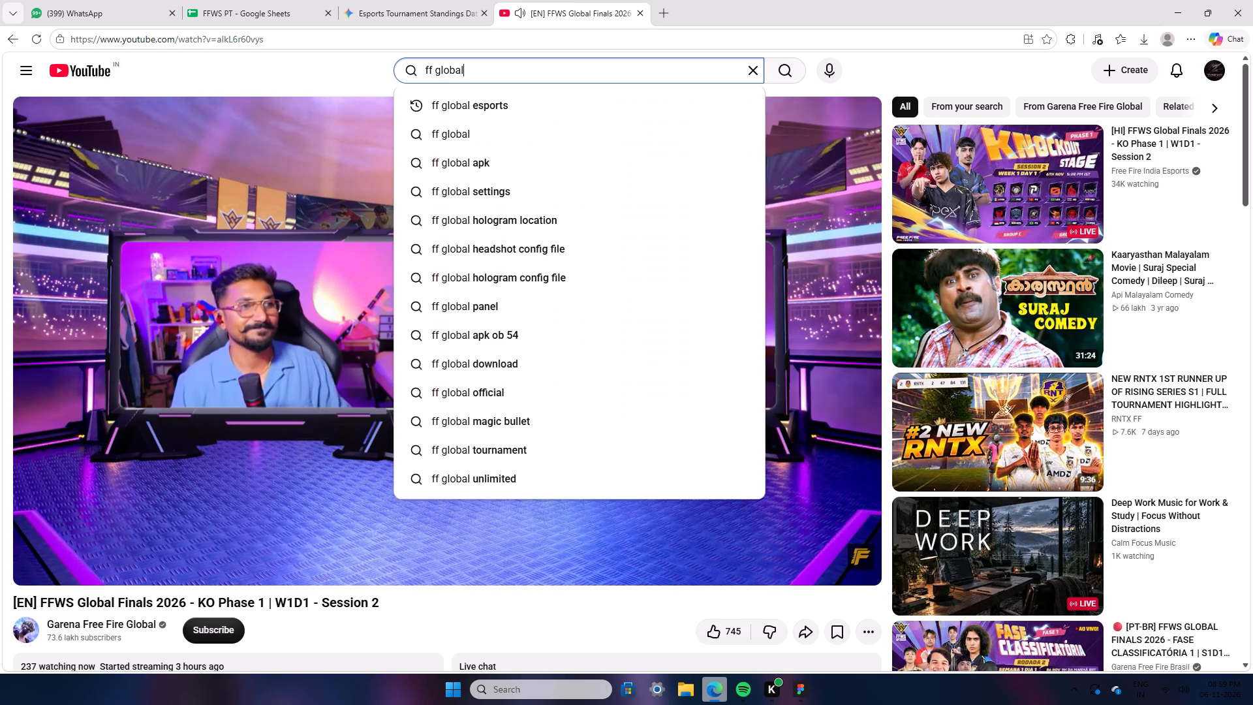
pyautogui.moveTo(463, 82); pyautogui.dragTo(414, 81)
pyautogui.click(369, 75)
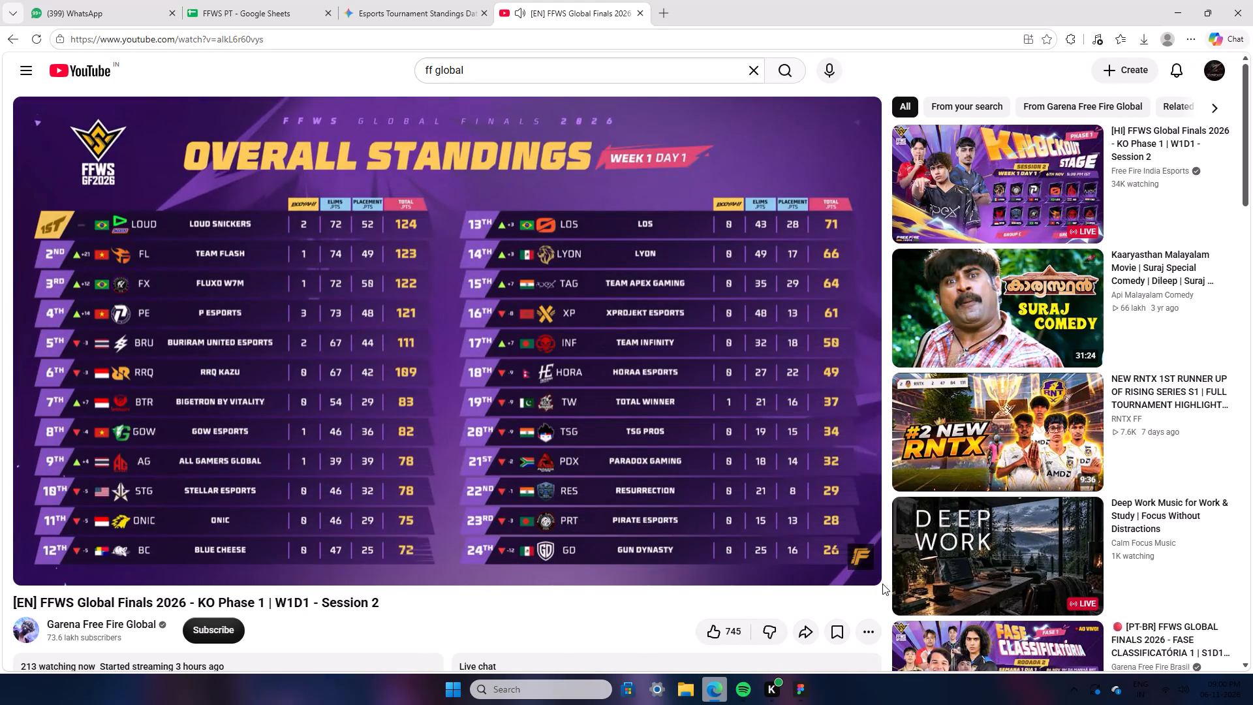
# Pause the stream on the Week 1 Day 1 Overall Standings and capture a screenshot of the full 24-team table.
pyautogui.click(472, 351)
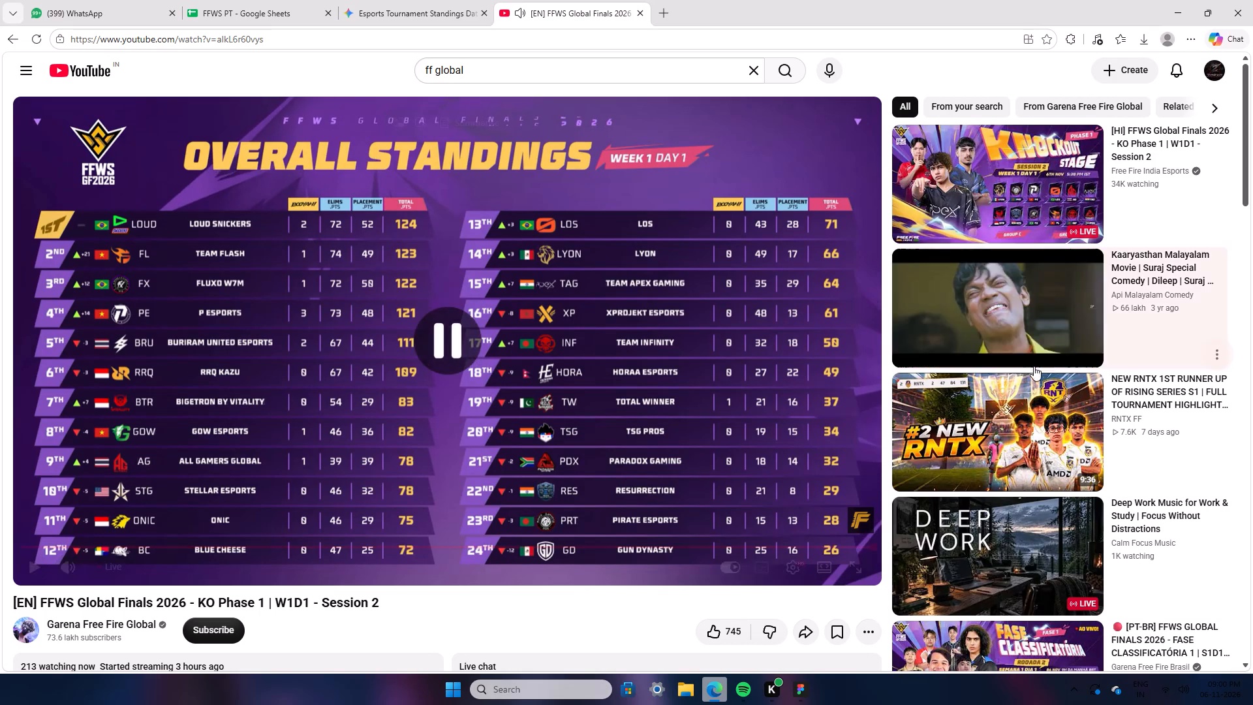
pyautogui.press('Print')
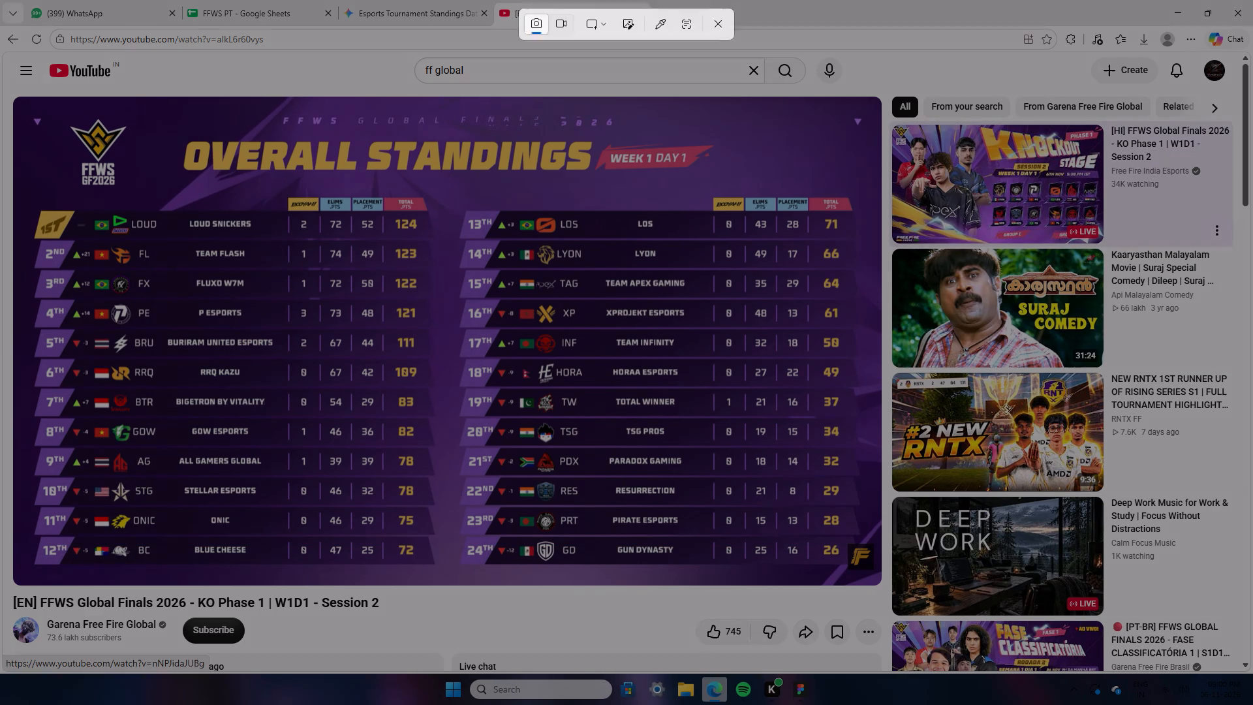
pyautogui.moveTo(22, 183); pyautogui.dragTo(486, 619)
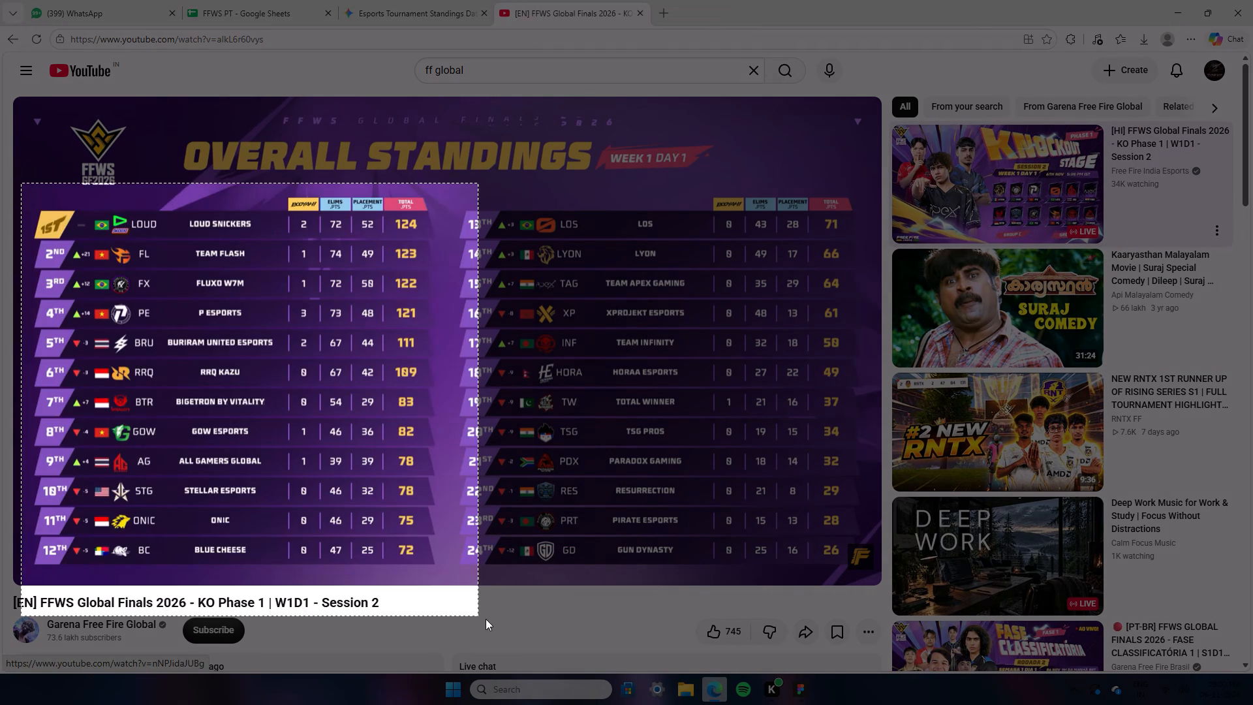
pyautogui.moveTo(486, 619); pyautogui.dragTo(865, 574)
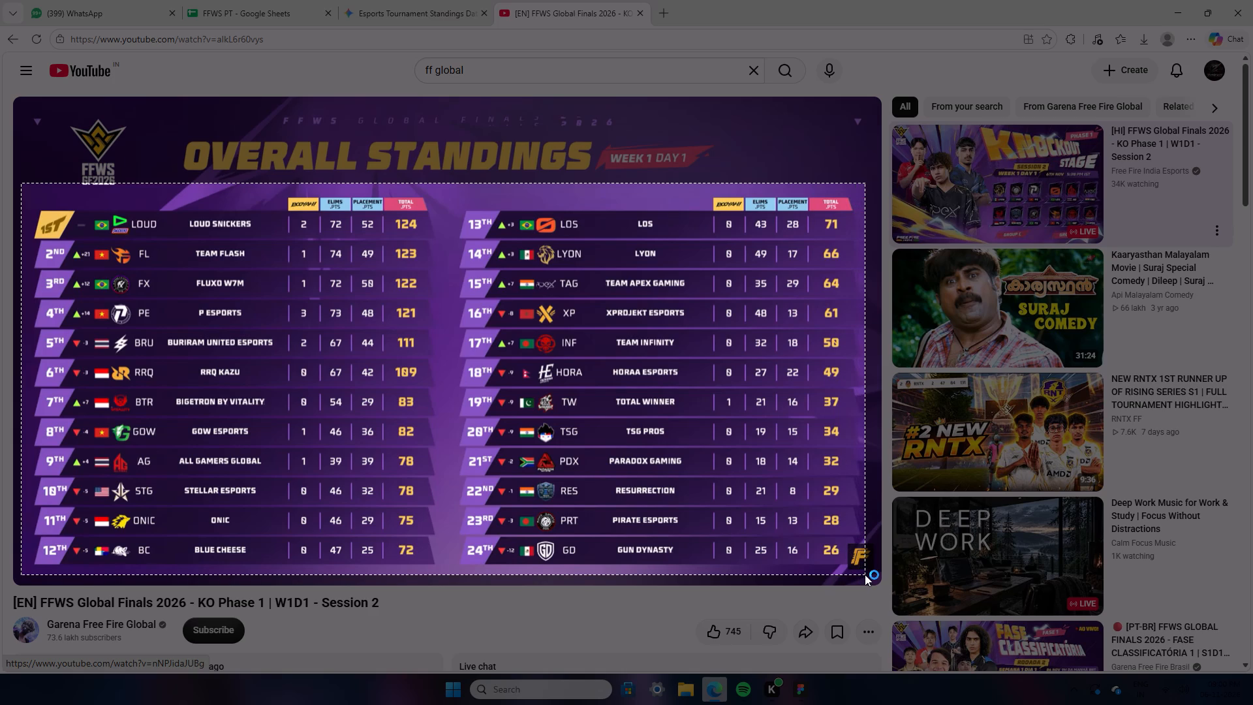
pyautogui.moveTo(865, 574); pyautogui.dragTo(877, 578)
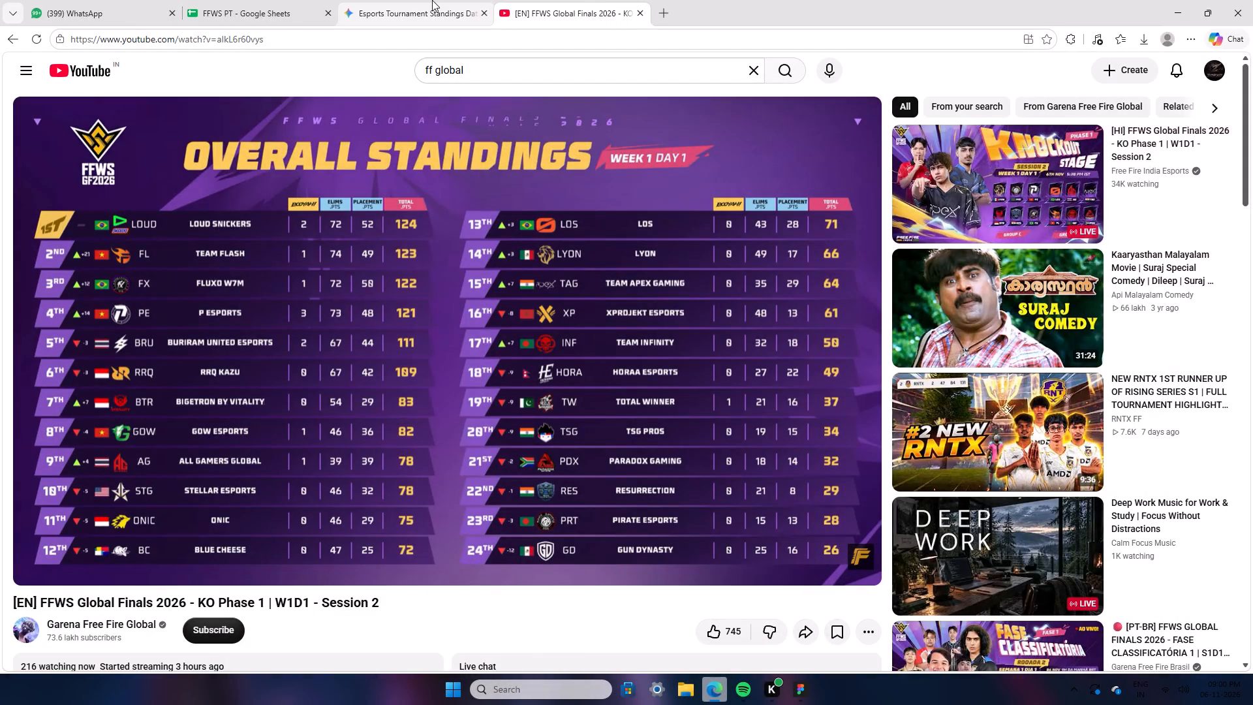
pyautogui.click(432, 0)
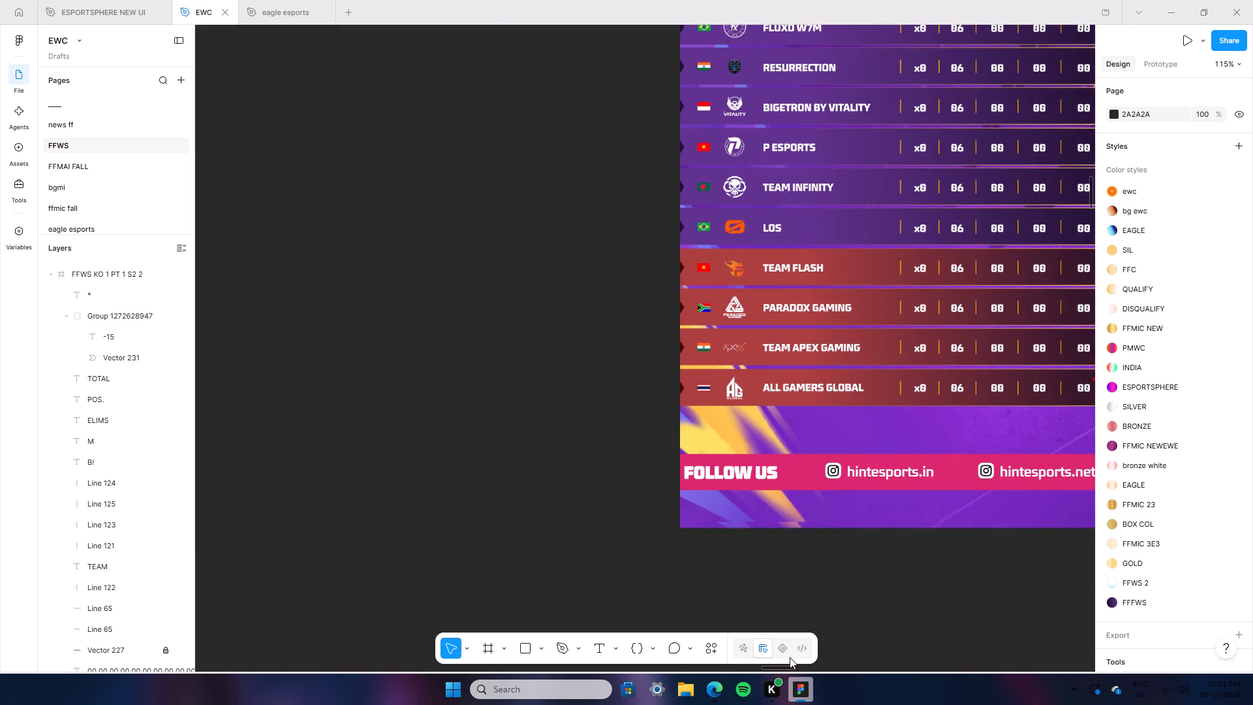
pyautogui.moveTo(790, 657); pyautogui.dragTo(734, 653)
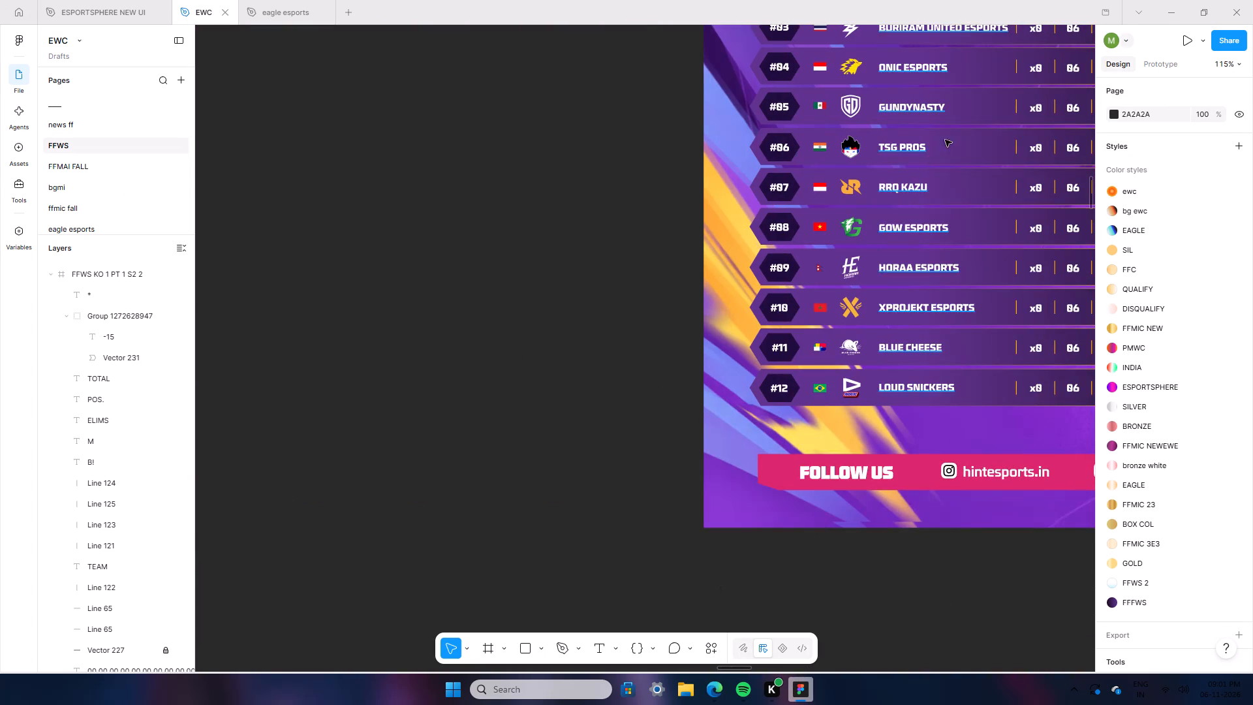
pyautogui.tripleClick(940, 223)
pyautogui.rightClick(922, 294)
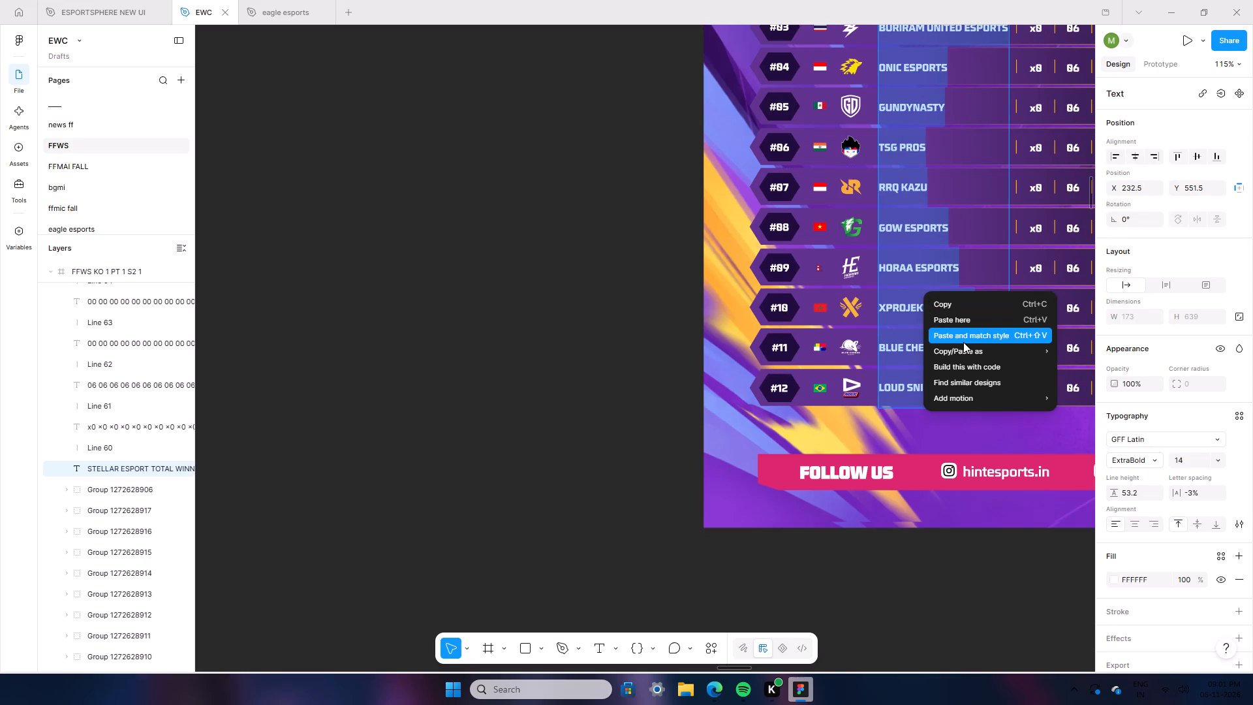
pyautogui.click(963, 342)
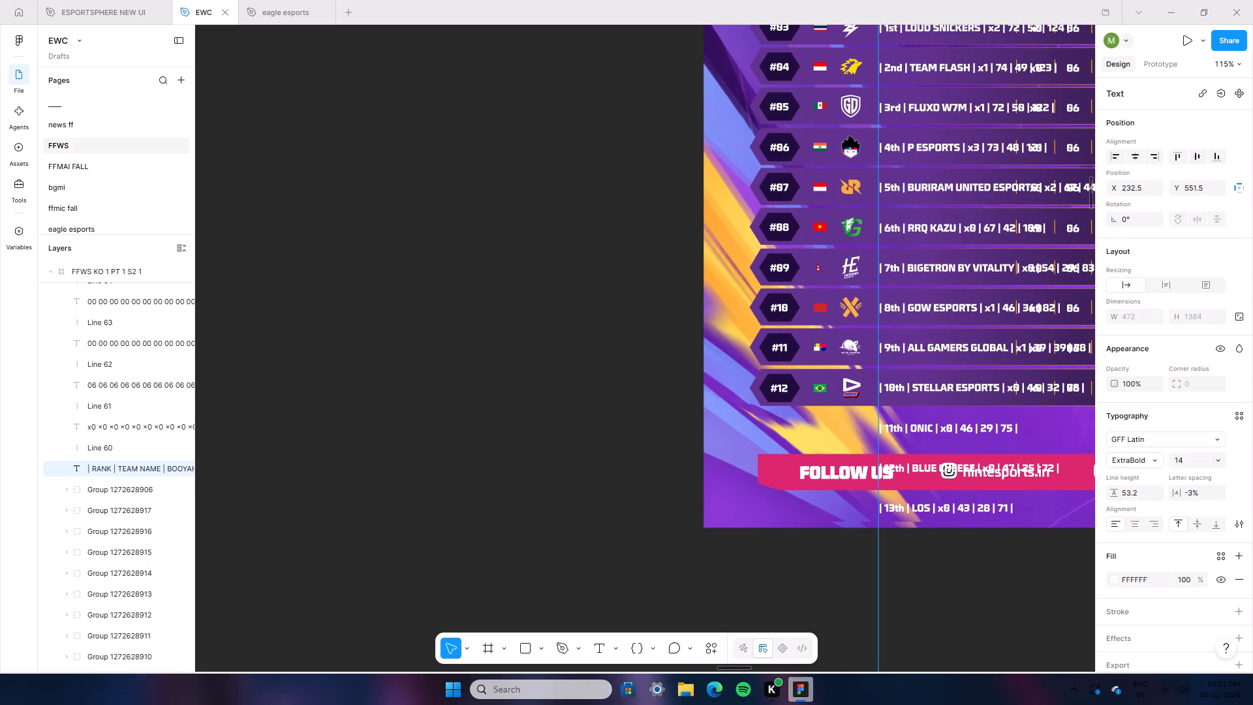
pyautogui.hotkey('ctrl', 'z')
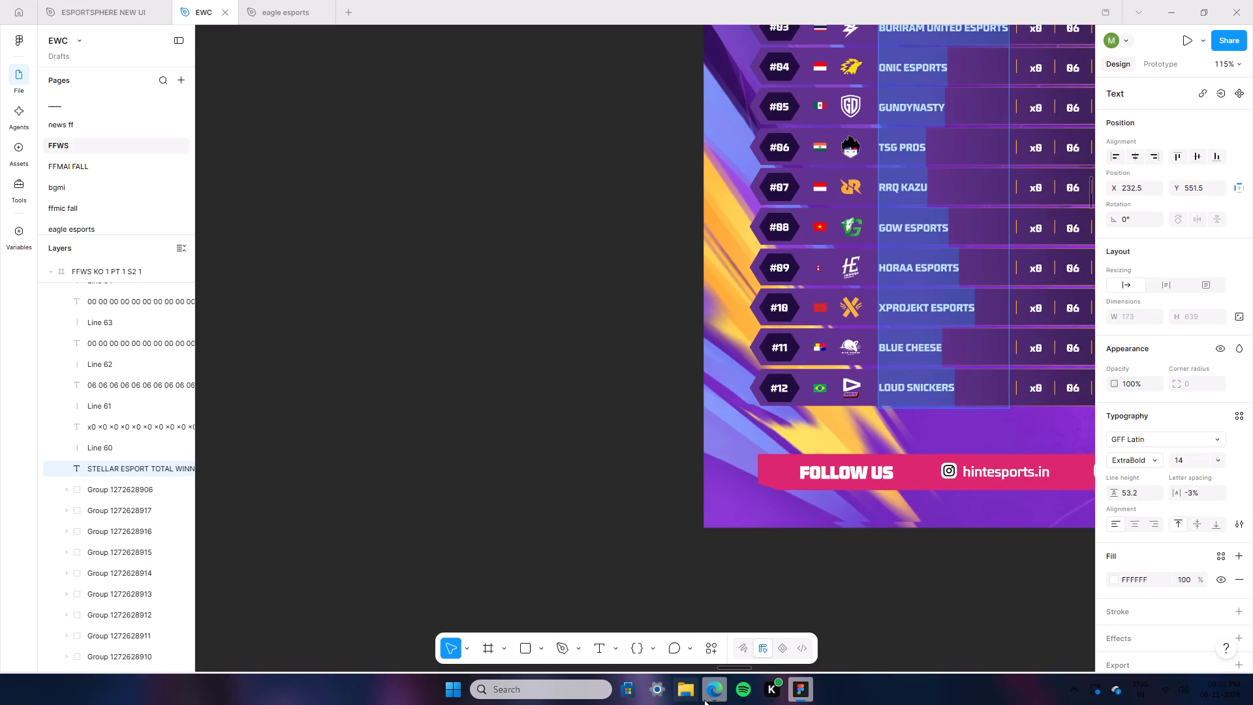
# Recopy team names B2:B13 from the sheet and paste them over the FFWS KO 1 PT 1 S2 1 poster's team-name text in Figma, matching its style.
pyautogui.click(705, 700)
pyautogui.rightClick(131, 258)
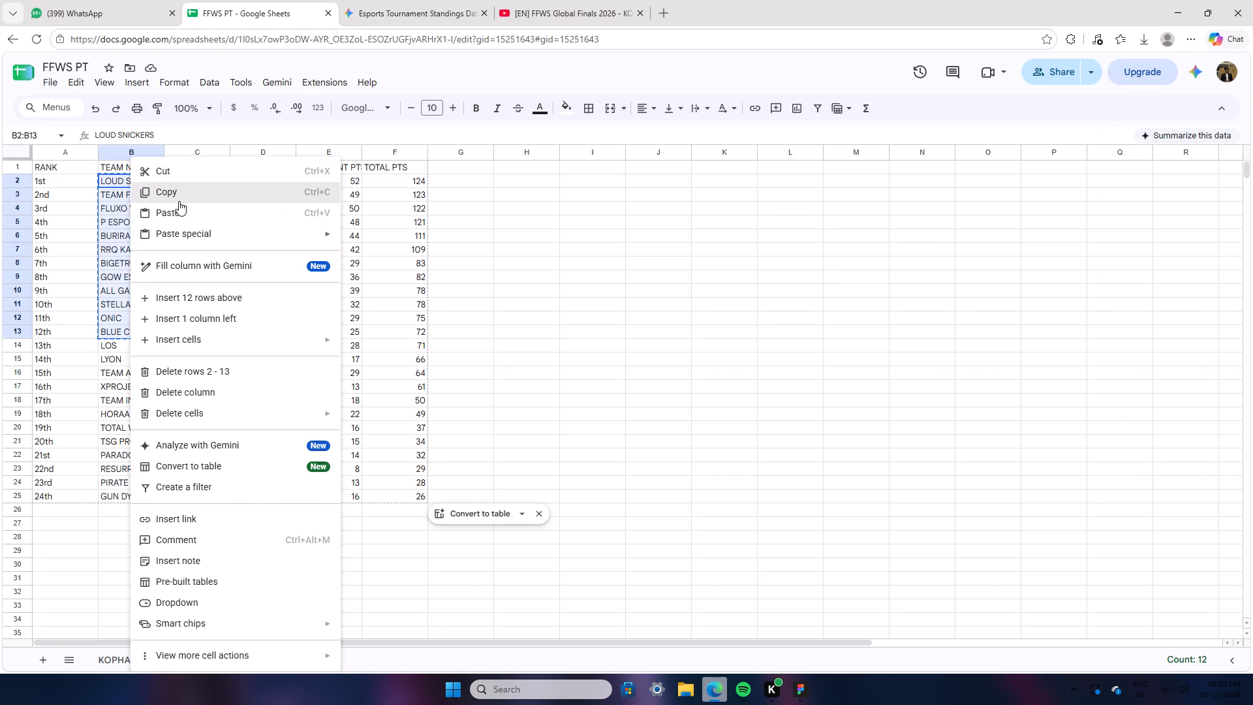
pyautogui.click(178, 200)
pyautogui.click(804, 687)
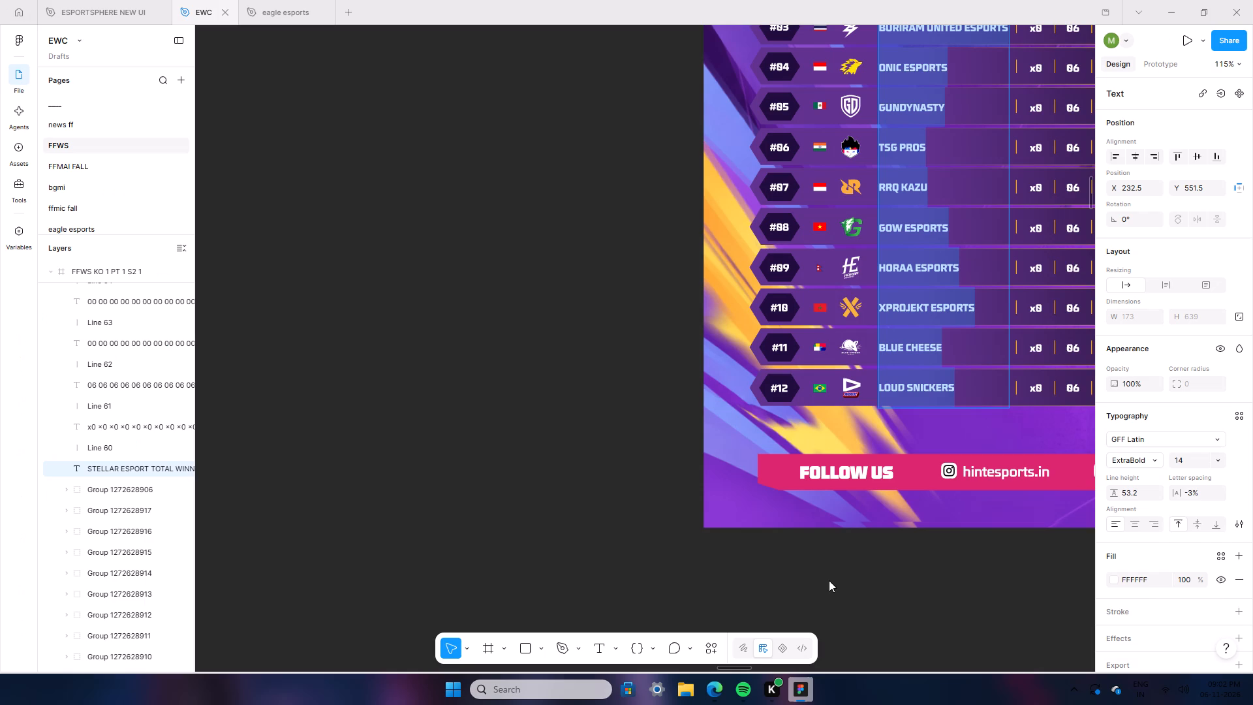
pyautogui.rightClick(906, 281)
pyautogui.click(953, 320)
pyautogui.doubleClick(959, 565)
# Copy booyah values C2:C13 from the sheet and paste them over the FFWS KO 1 PT 1 S2 1 poster's B! column in Figma, matching its style.
pyautogui.keyDown('ctrl'); pyautogui.scroll(-5, 959, 565); pyautogui.keyUp('ctrl')
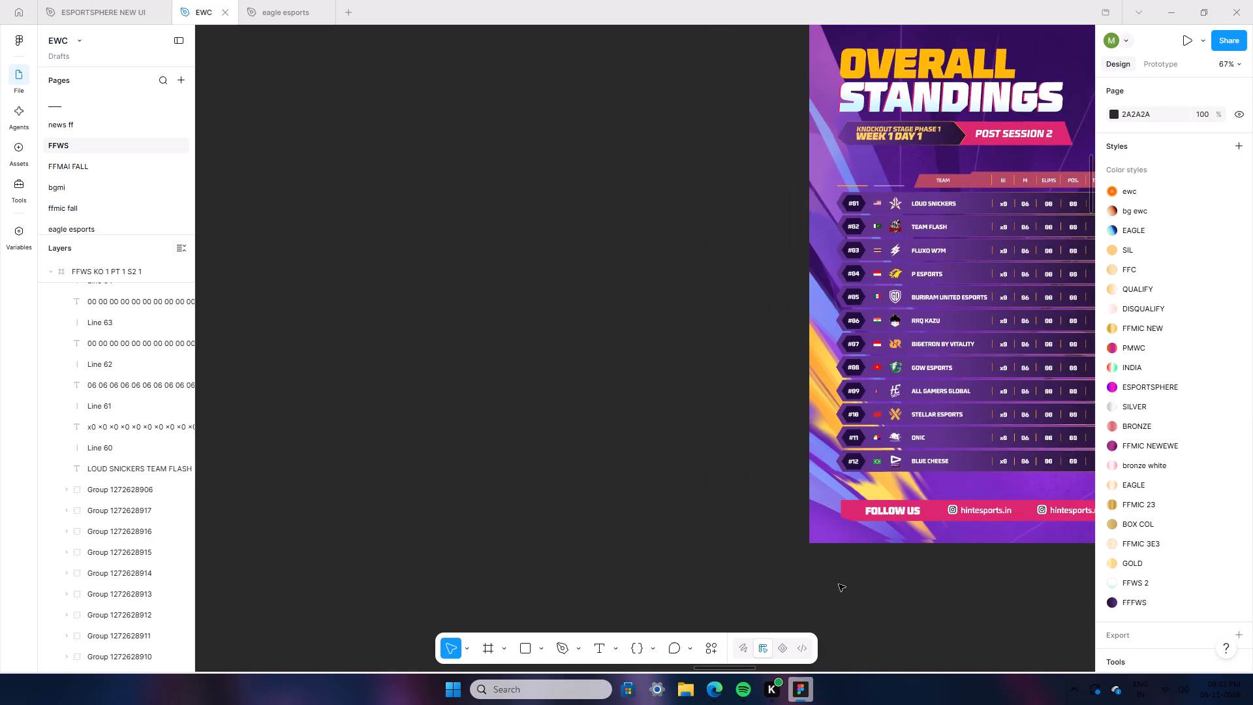
pyautogui.moveTo(745, 668); pyautogui.dragTo(775, 674)
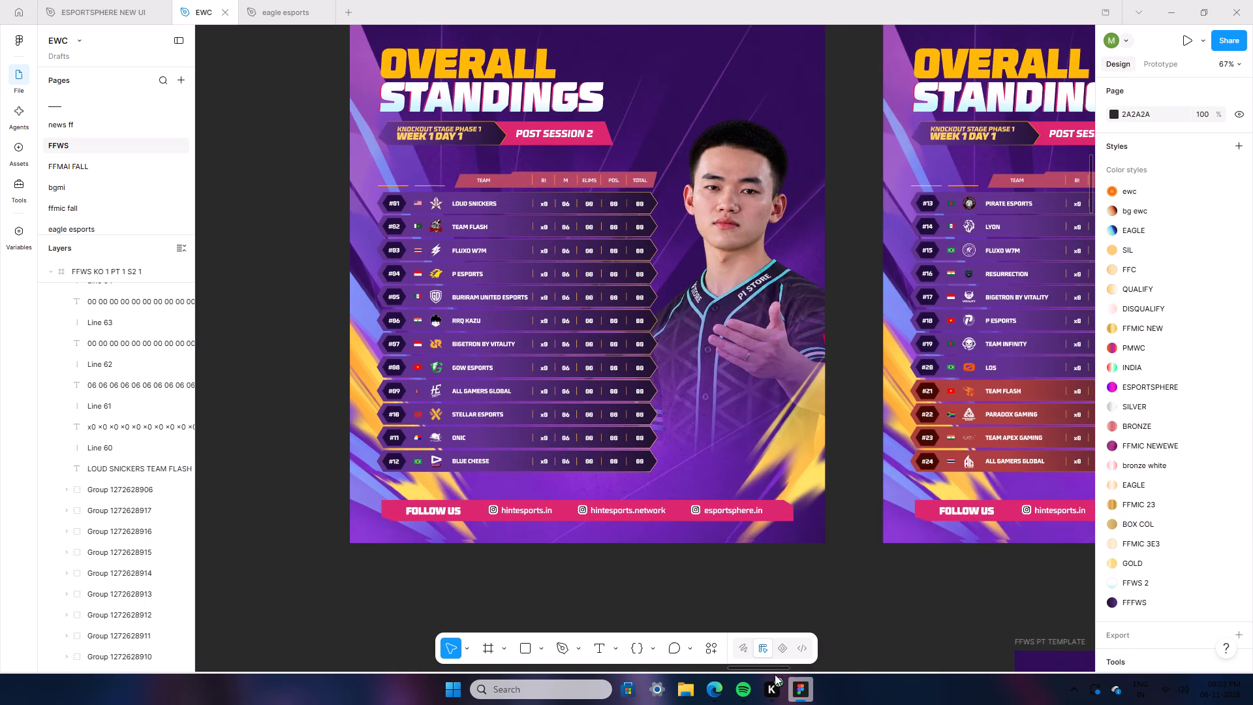
pyautogui.moveTo(775, 674); pyautogui.dragTo(779, 677)
pyautogui.keyDown('ctrl'); pyautogui.scroll(3, 595, 547); pyautogui.keyUp('ctrl')
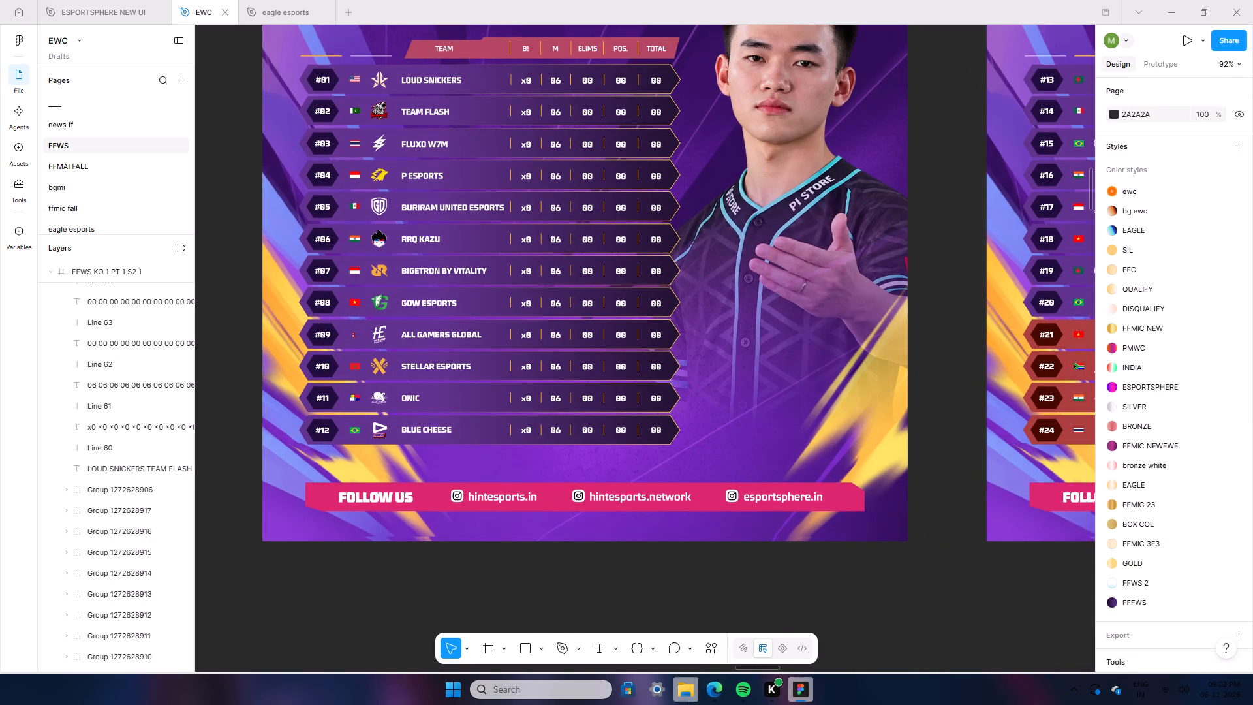
pyautogui.click(719, 704)
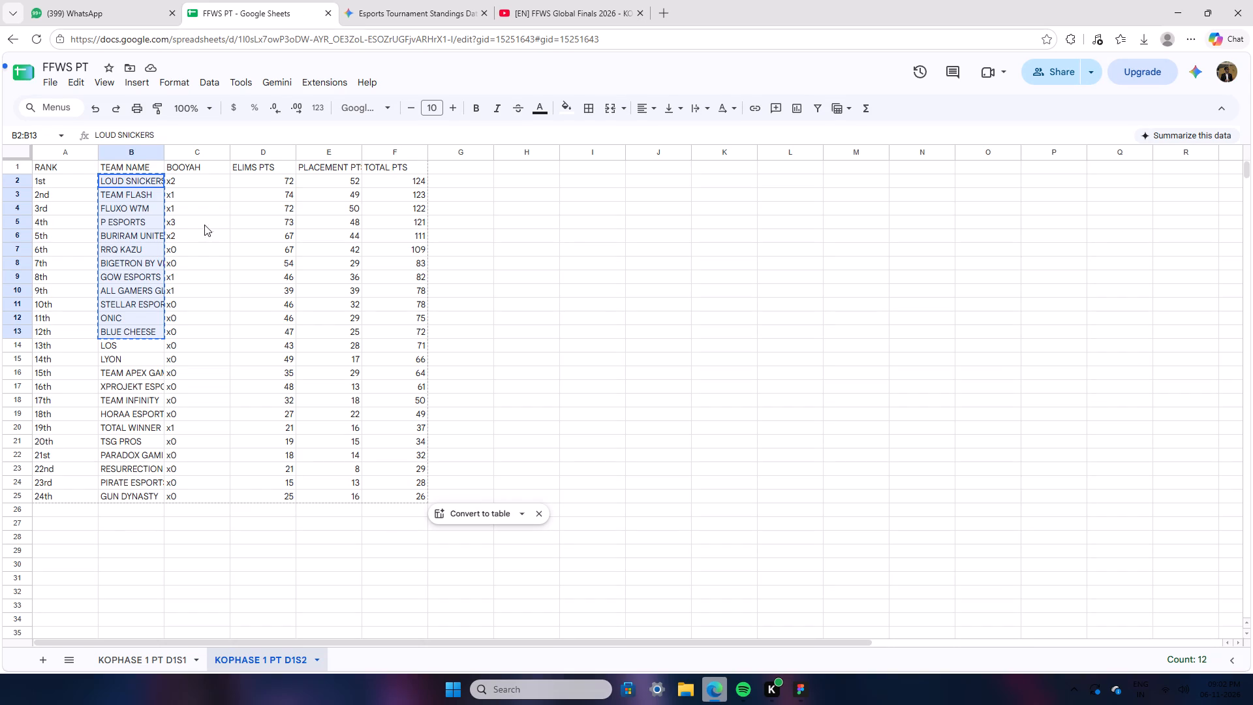
pyautogui.moveTo(192, 183); pyautogui.dragTo(208, 328)
pyautogui.rightClick(200, 309)
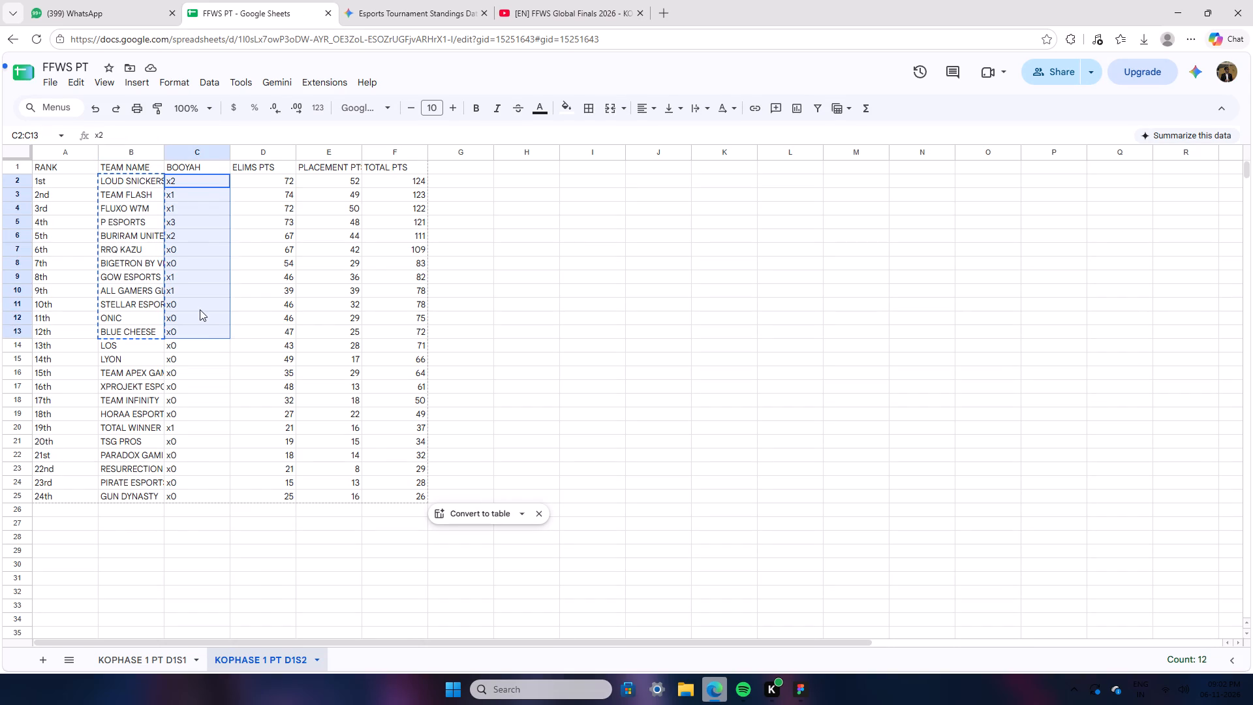
pyautogui.click(235, 190)
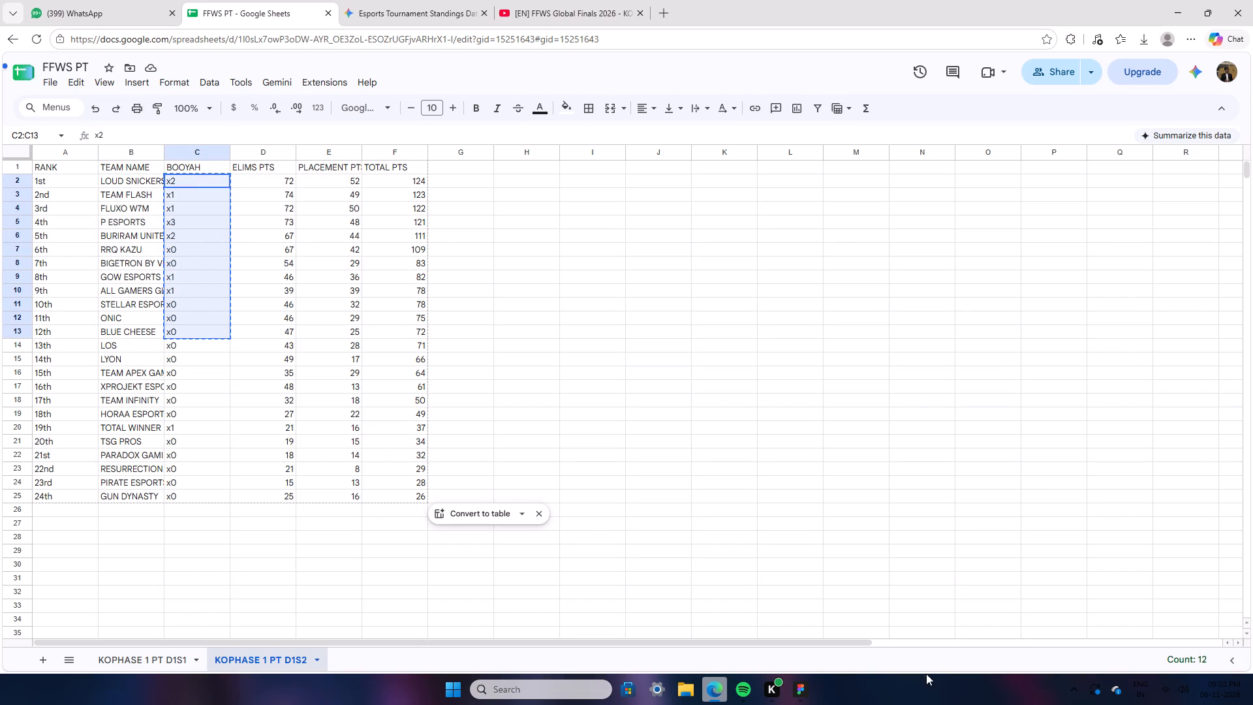
pyautogui.click(803, 685)
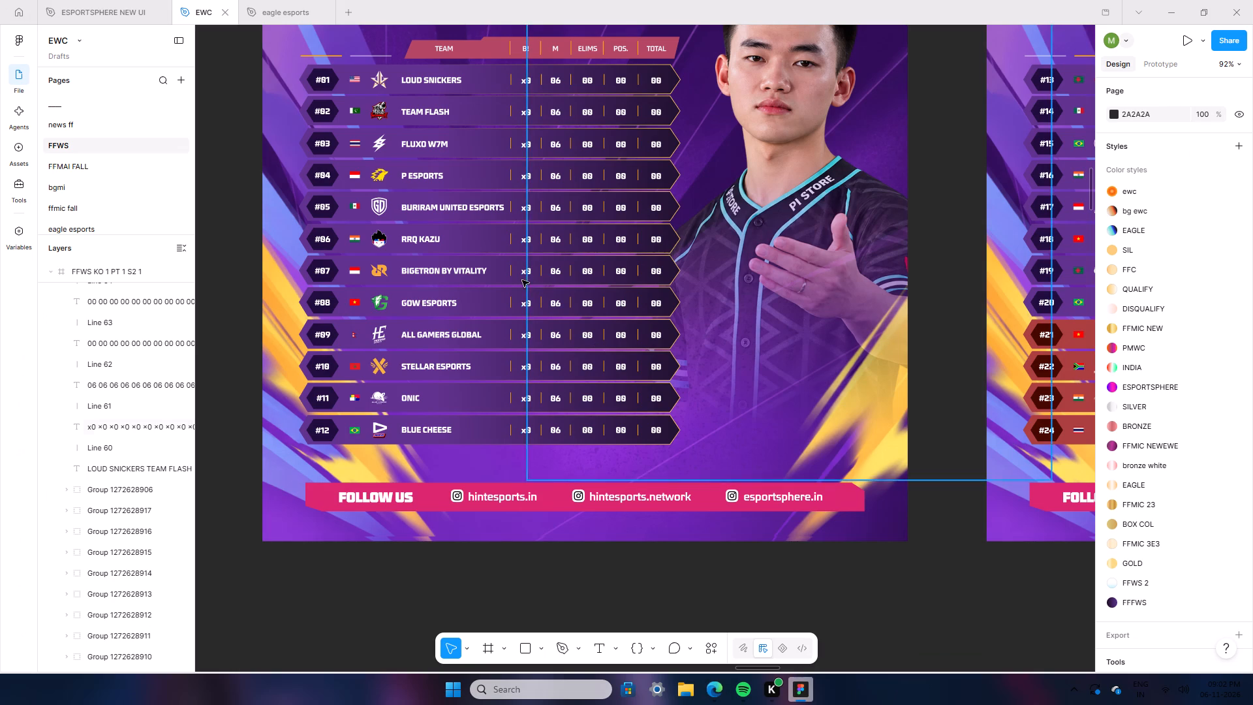
pyautogui.doubleClick(522, 280)
pyautogui.rightClick(522, 280)
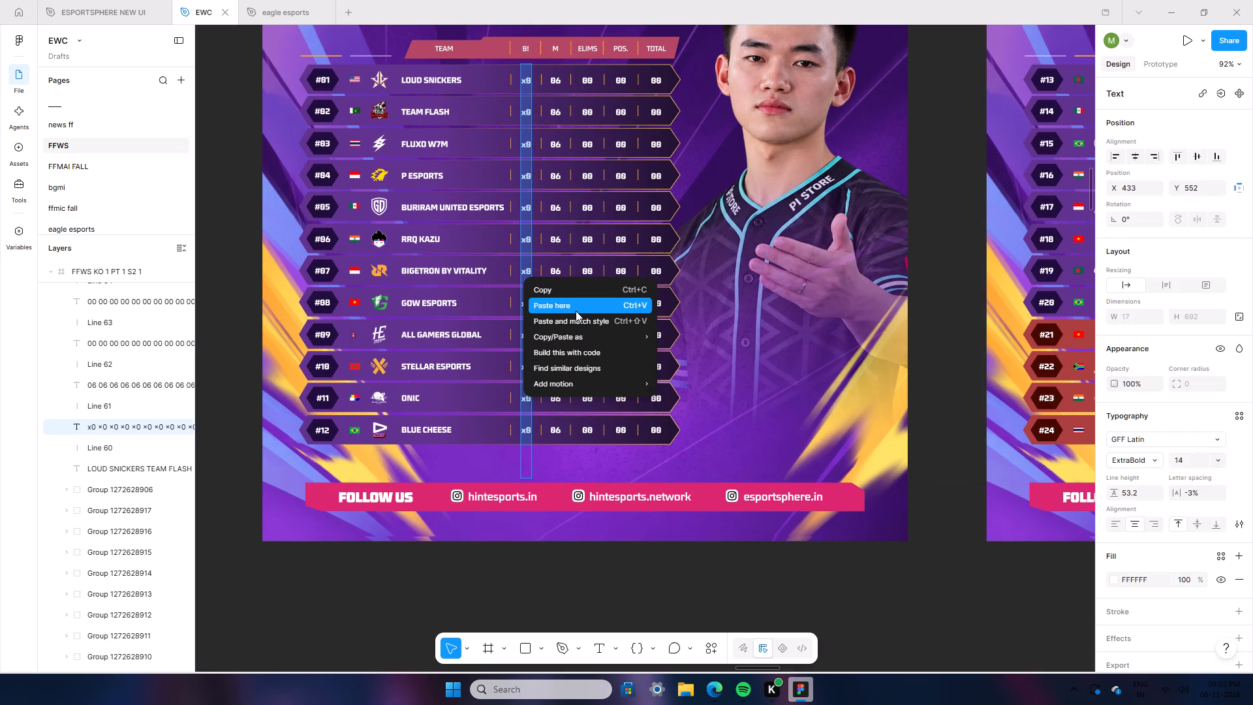
pyautogui.click(577, 320)
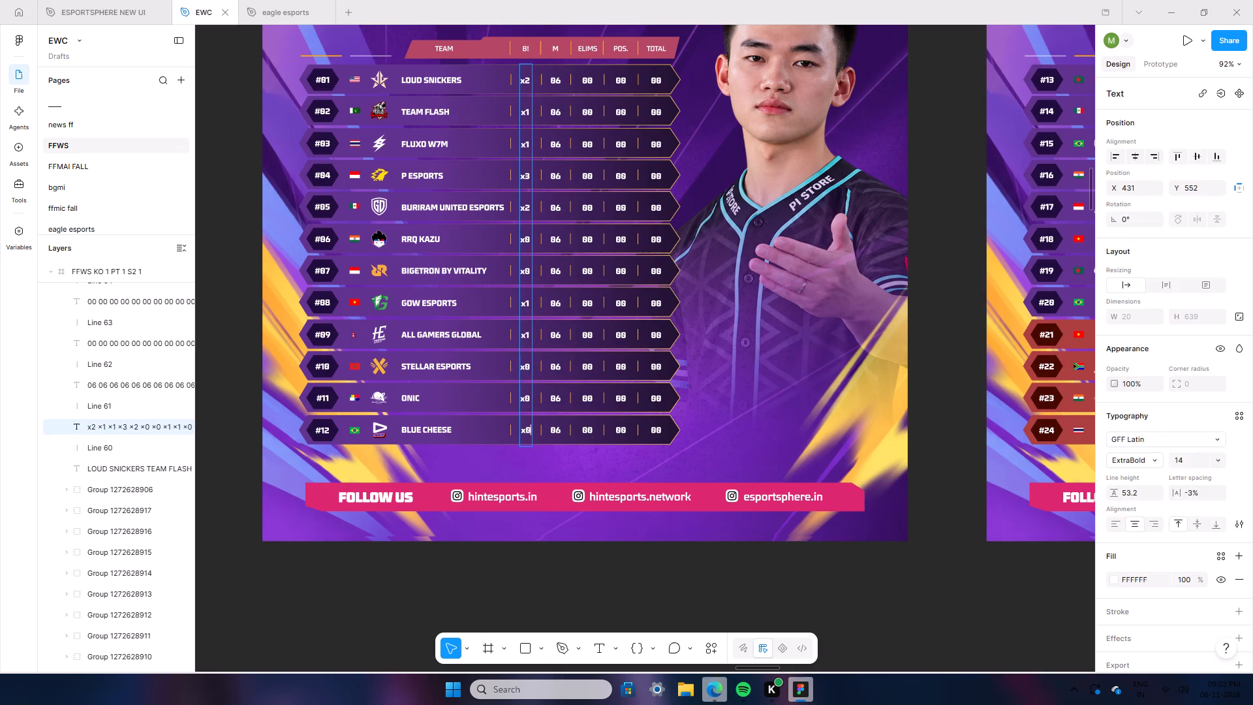
# Copy elimination points D2:D13 from the sheet and paste them over the Figma poster's ELIMS column, matching its style.
pyautogui.click(723, 704)
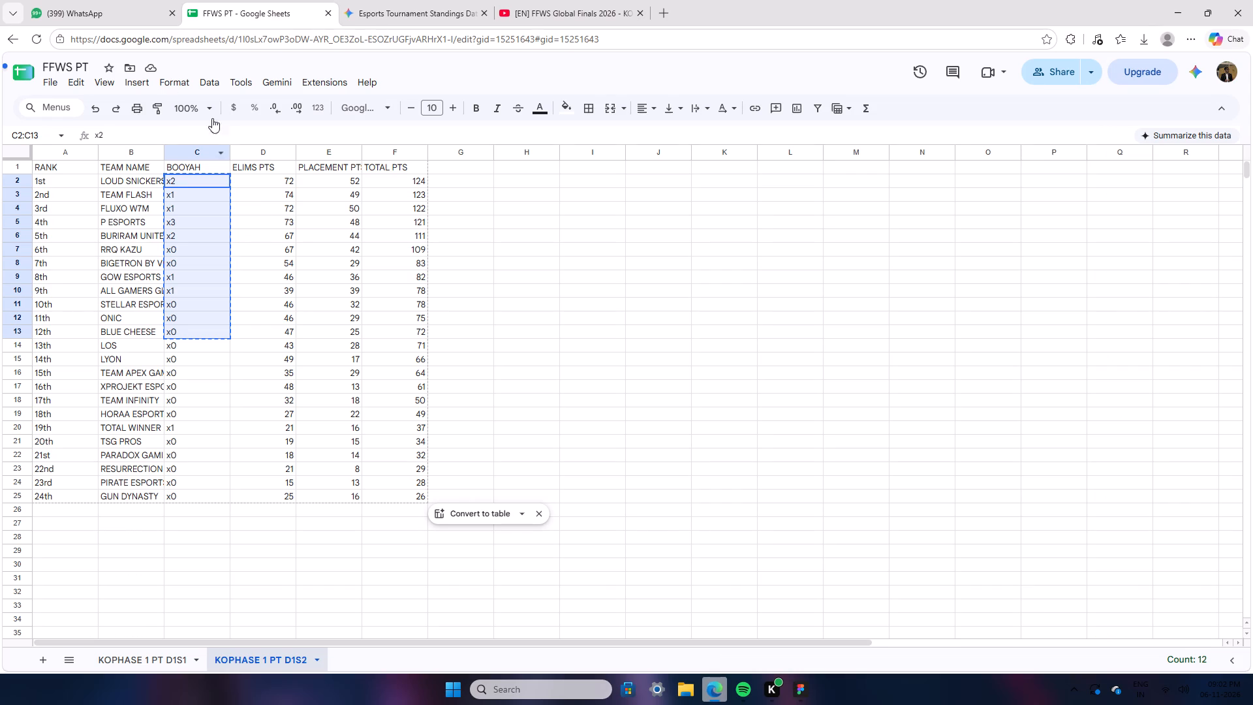
pyautogui.moveTo(253, 179); pyautogui.dragTo(269, 331)
pyautogui.rightClick(259, 297)
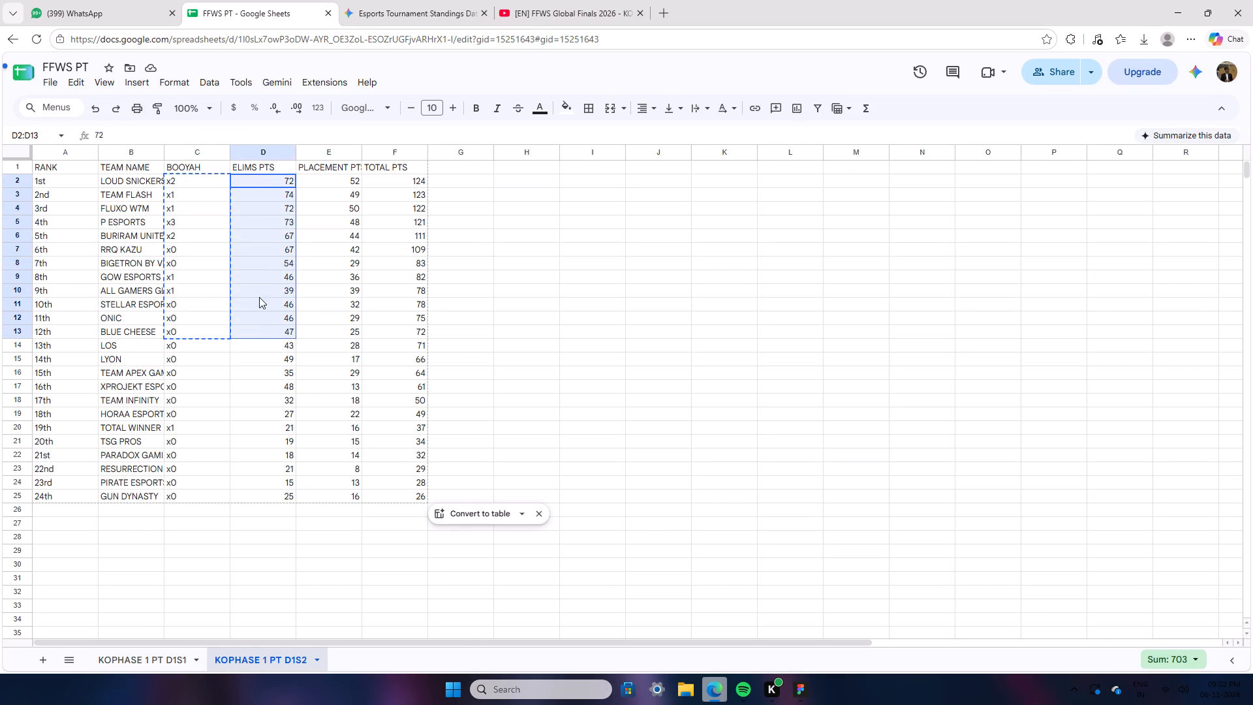
pyautogui.click(287, 198)
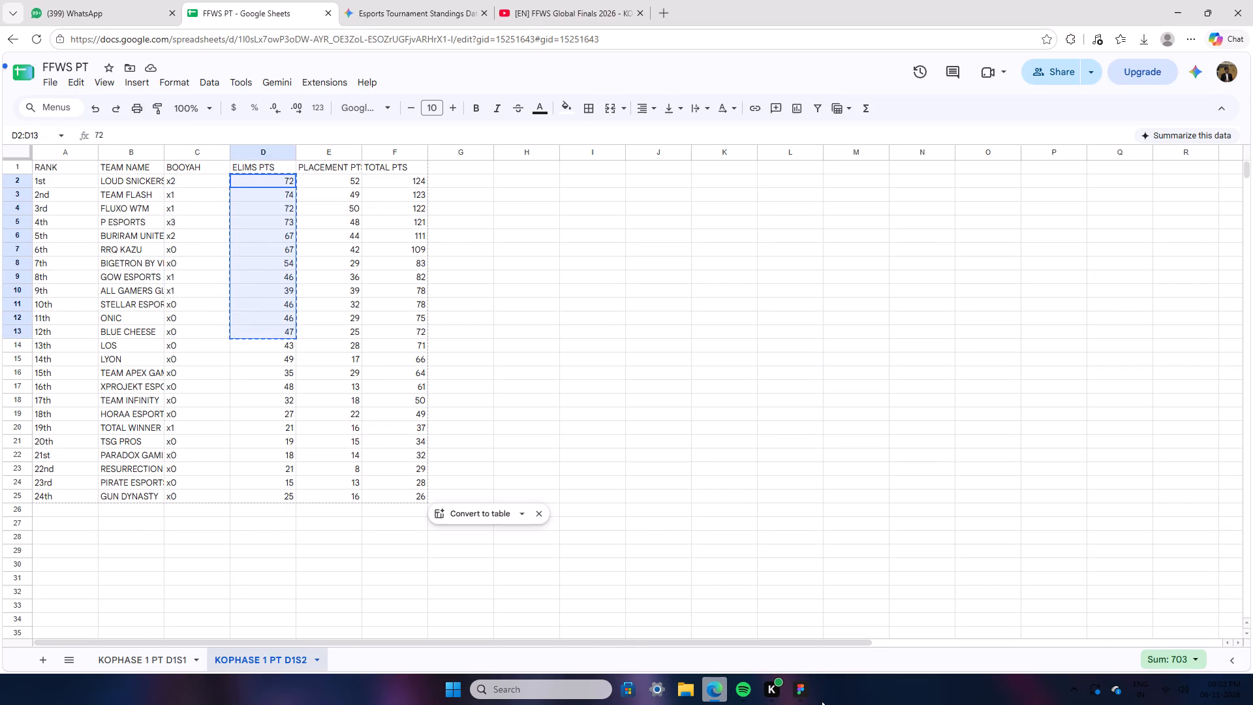
pyautogui.click(805, 691)
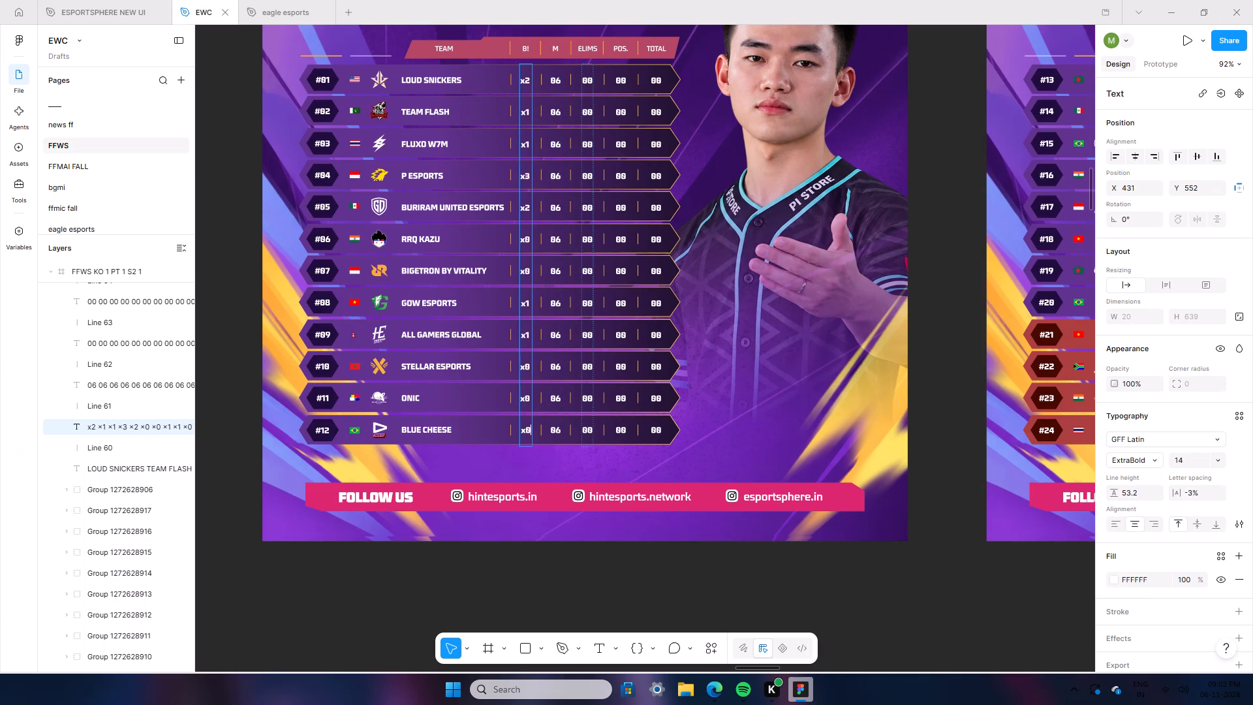
pyautogui.doubleClick(581, 200)
pyautogui.rightClick(581, 200)
pyautogui.click(630, 236)
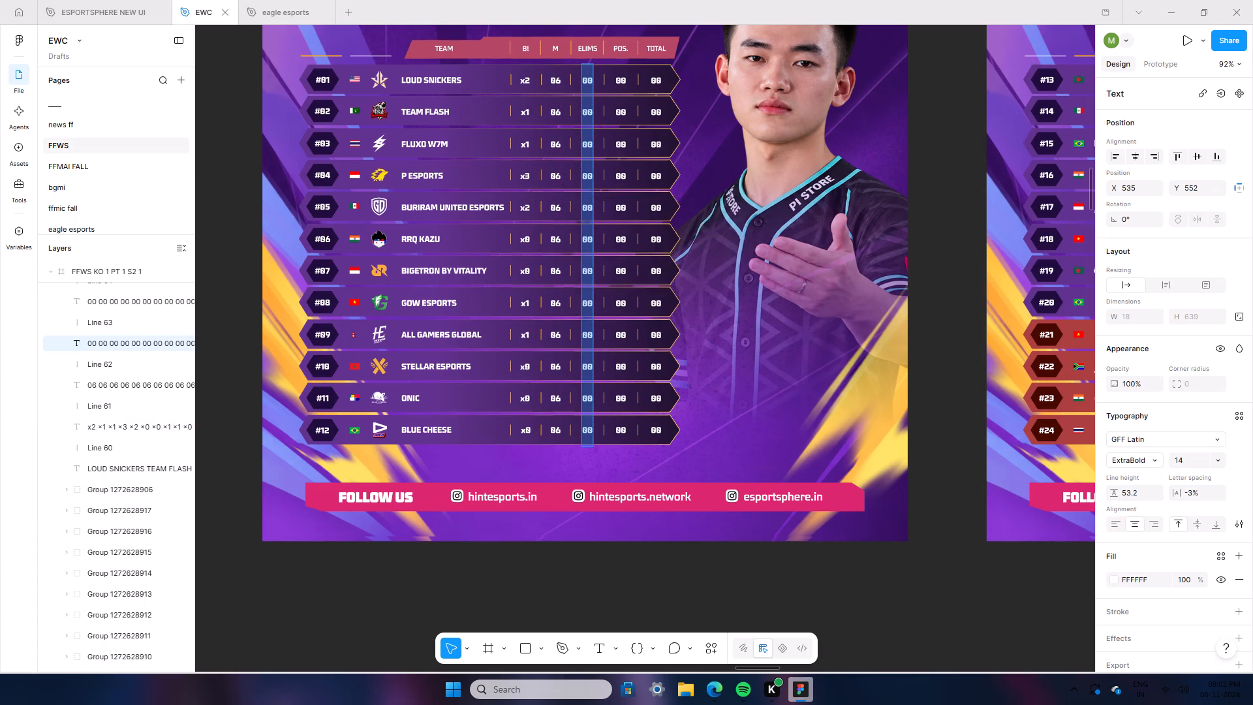
# Copy placement points E2:E13 from the sheet and paste them over the Figma poster's POS. column, matching its style.
pyautogui.click(711, 695)
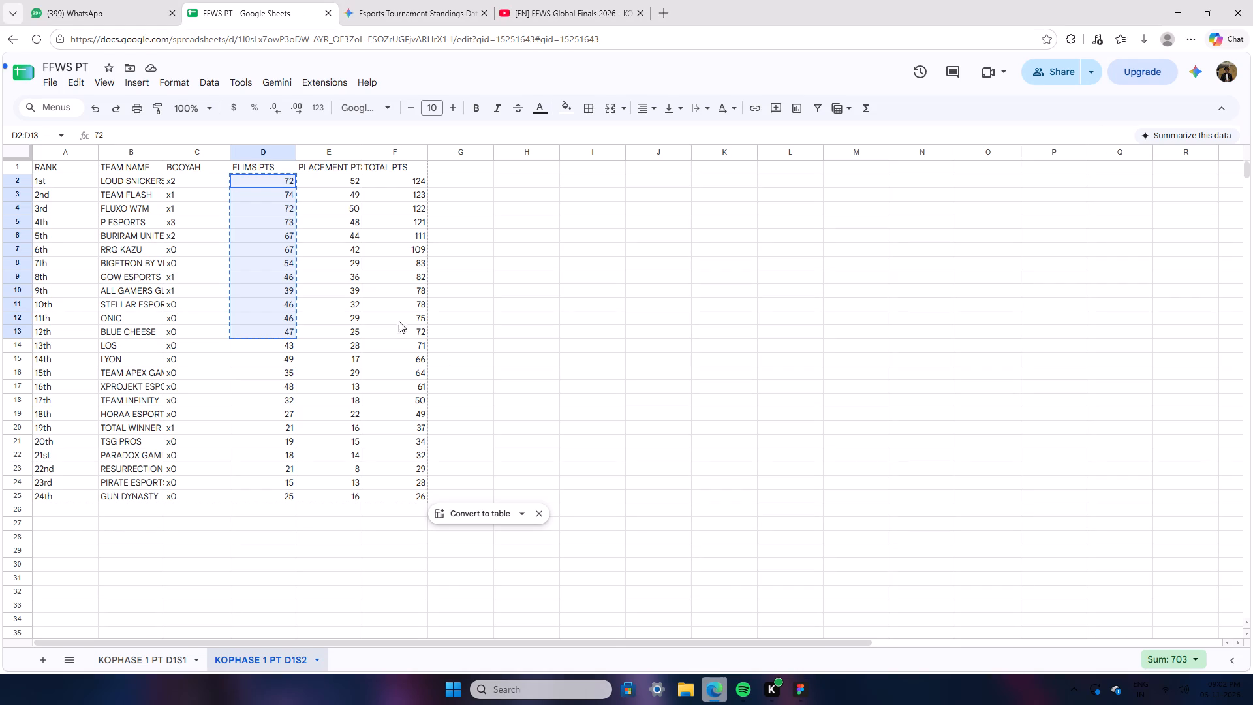
pyautogui.moveTo(333, 178); pyautogui.dragTo(349, 338)
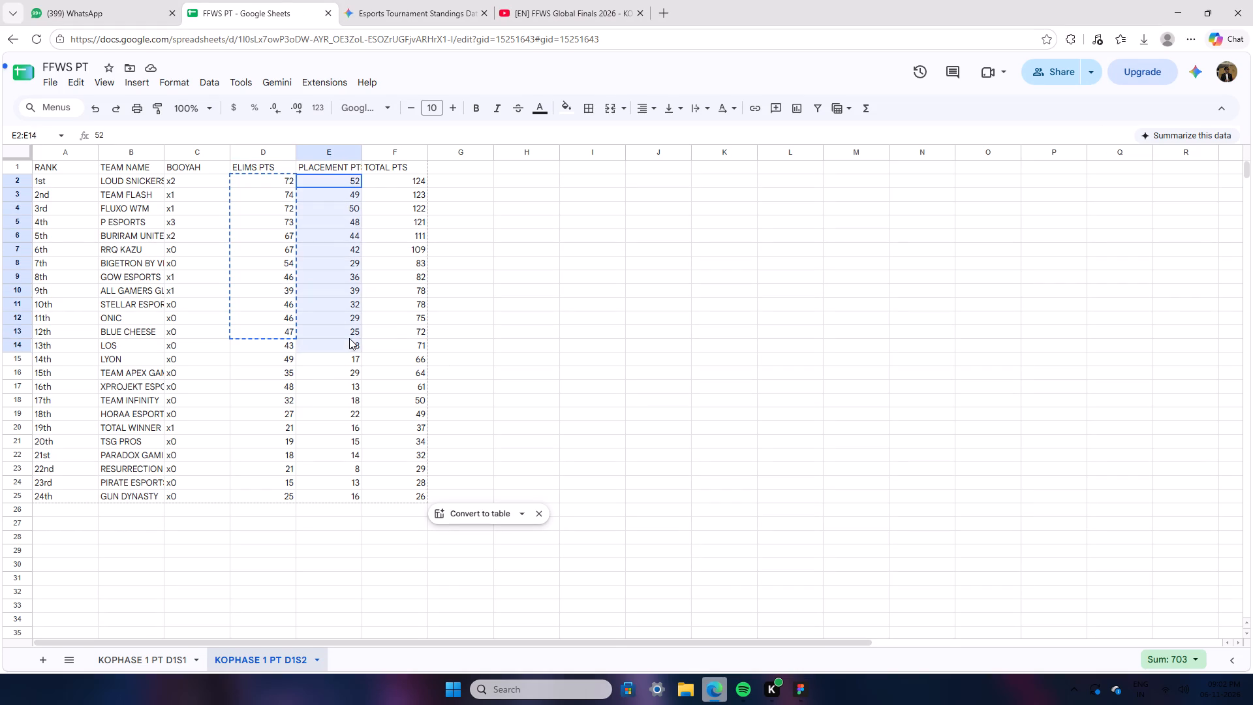
pyautogui.moveTo(349, 338); pyautogui.dragTo(349, 337)
pyautogui.rightClick(357, 268)
pyautogui.click(386, 193)
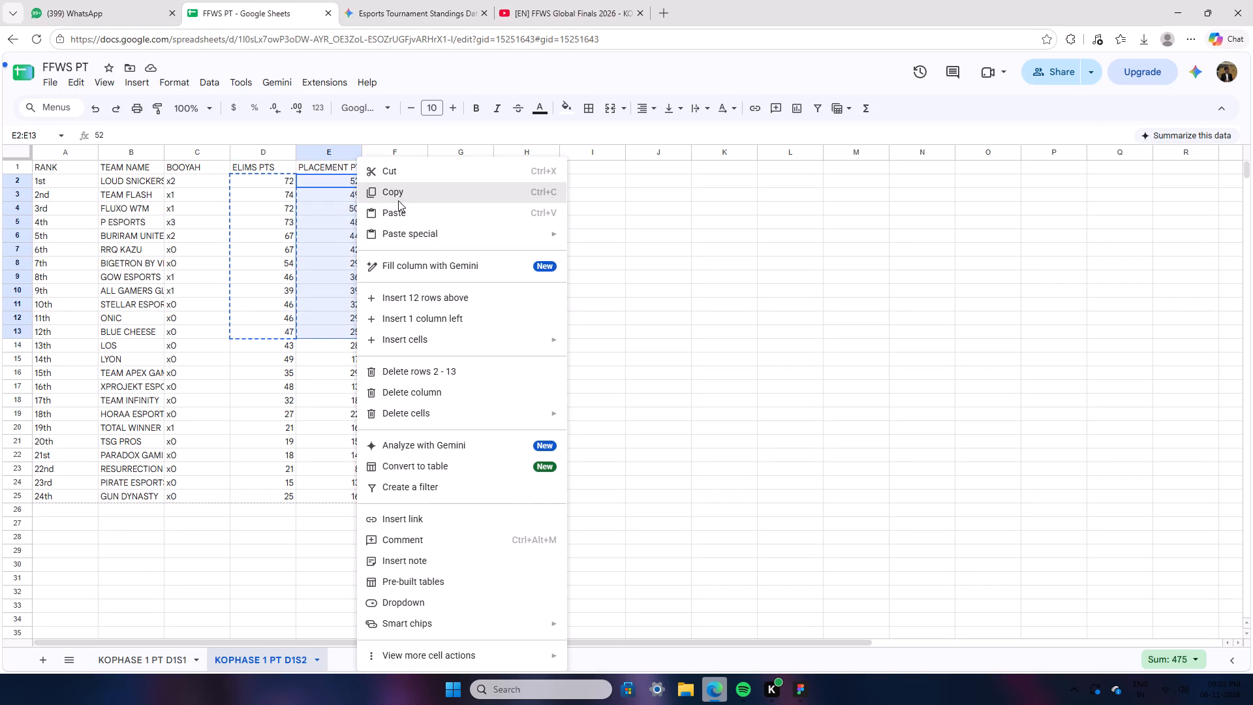
pyautogui.click(793, 704)
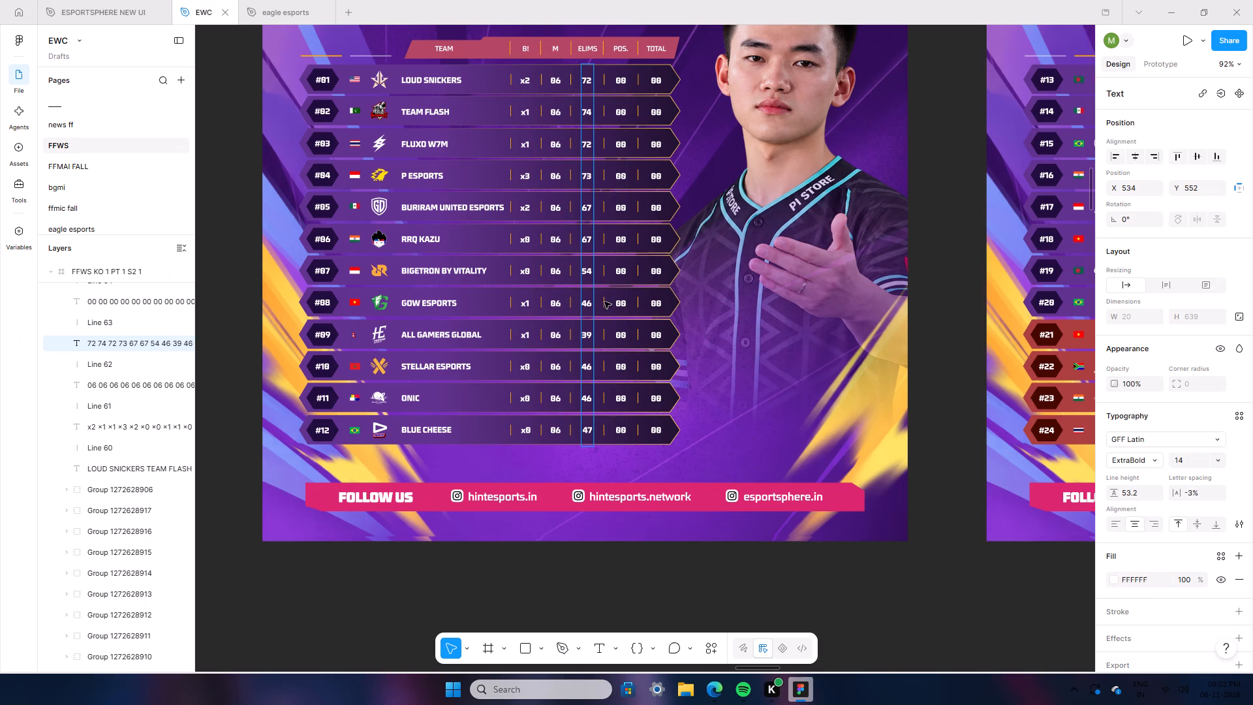
pyautogui.tripleClick(621, 317)
pyautogui.tripleClick(621, 317)
pyautogui.click(621, 317)
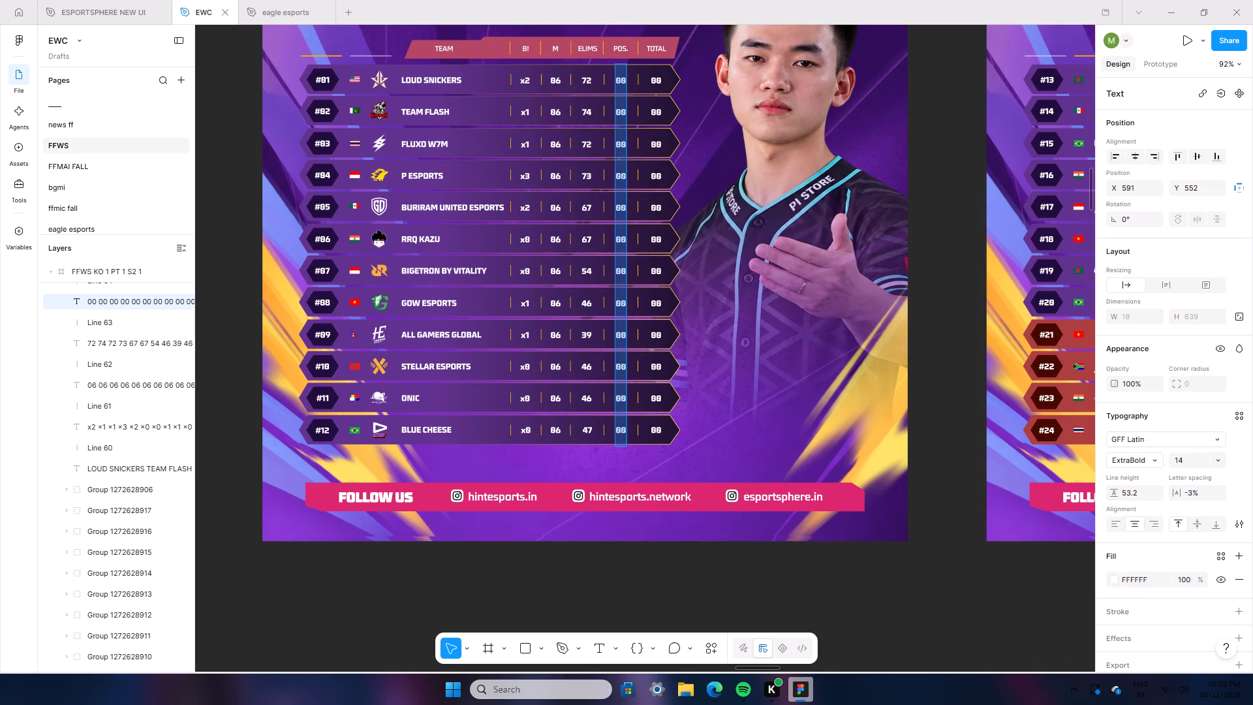
pyautogui.rightClick(621, 317)
pyautogui.click(687, 360)
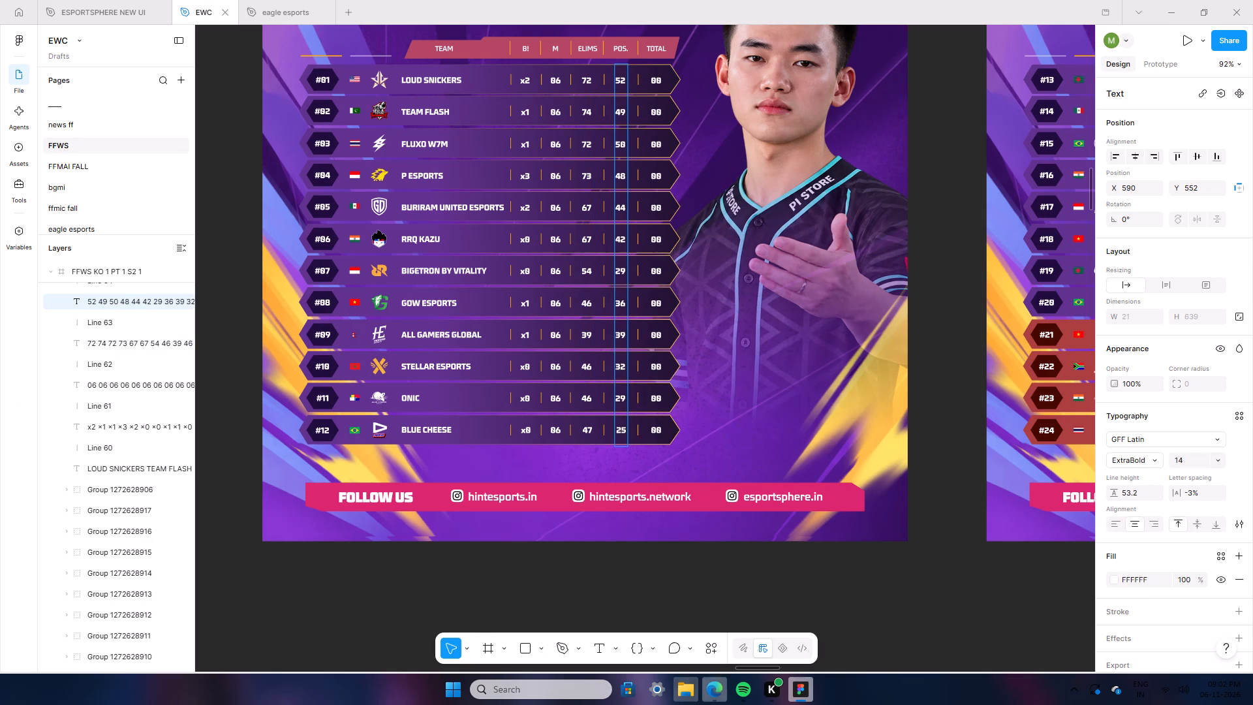
# Copy total points F2:F13 from the sheet and paste them over the Figma poster's TOTAL column, matching its style.
pyautogui.click(719, 693)
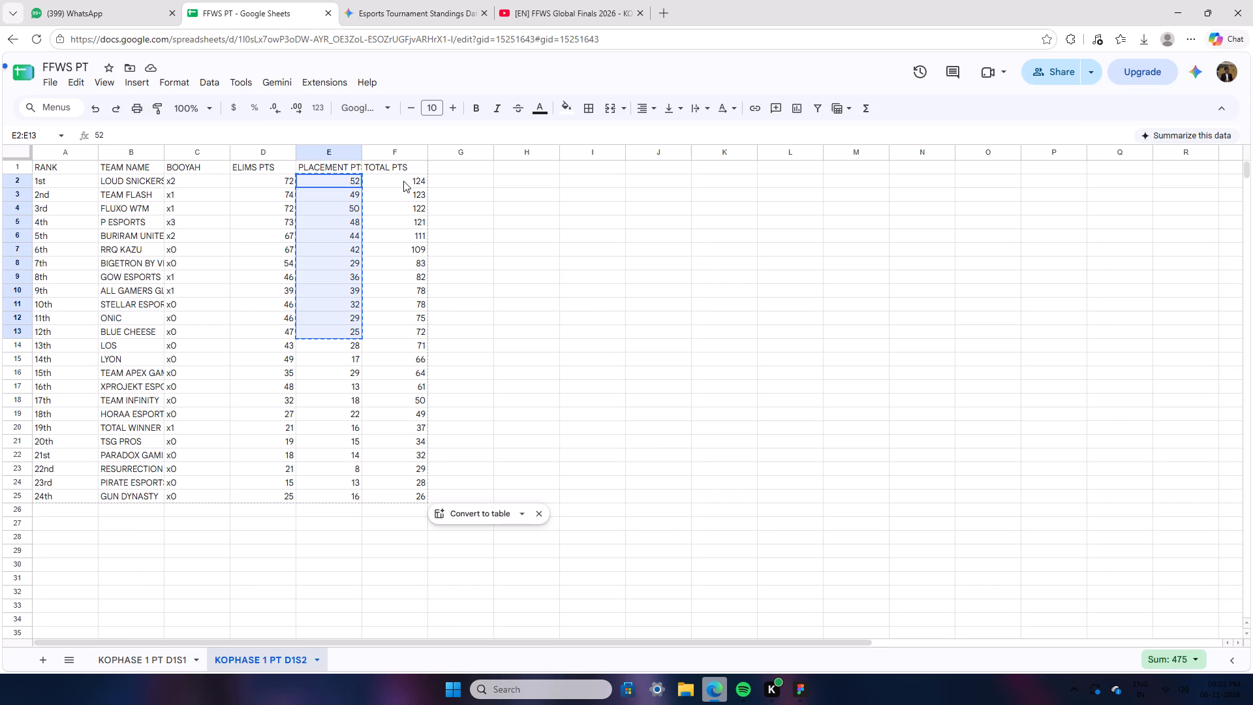
pyautogui.moveTo(403, 181); pyautogui.dragTo(406, 334)
pyautogui.rightClick(379, 201)
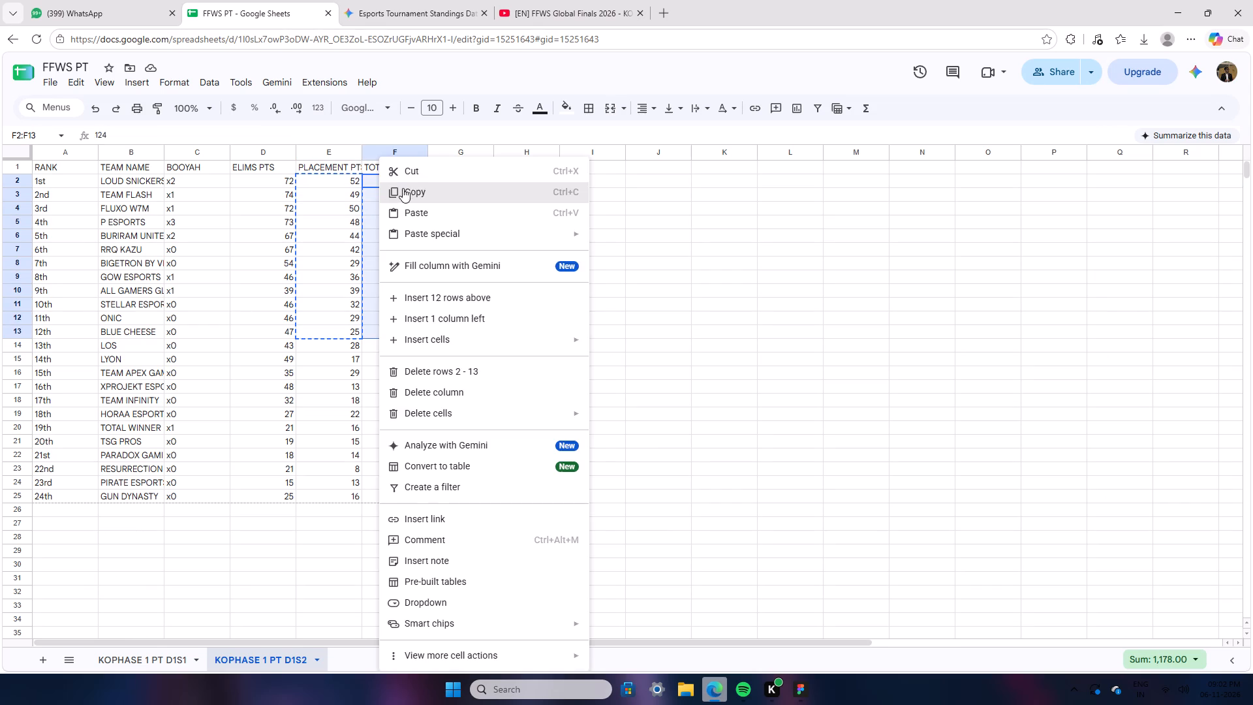
pyautogui.click(412, 188)
pyautogui.click(804, 704)
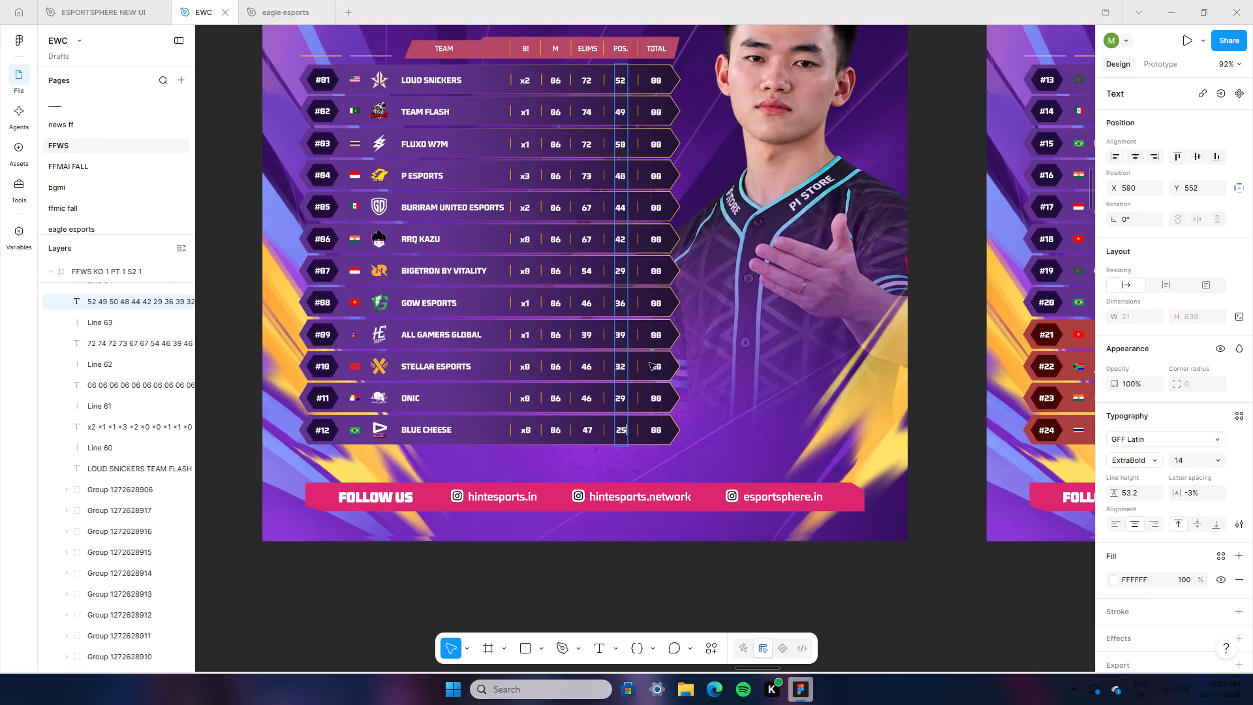
pyautogui.tripleClick(655, 358)
pyautogui.click(655, 358)
pyautogui.rightClick(655, 358)
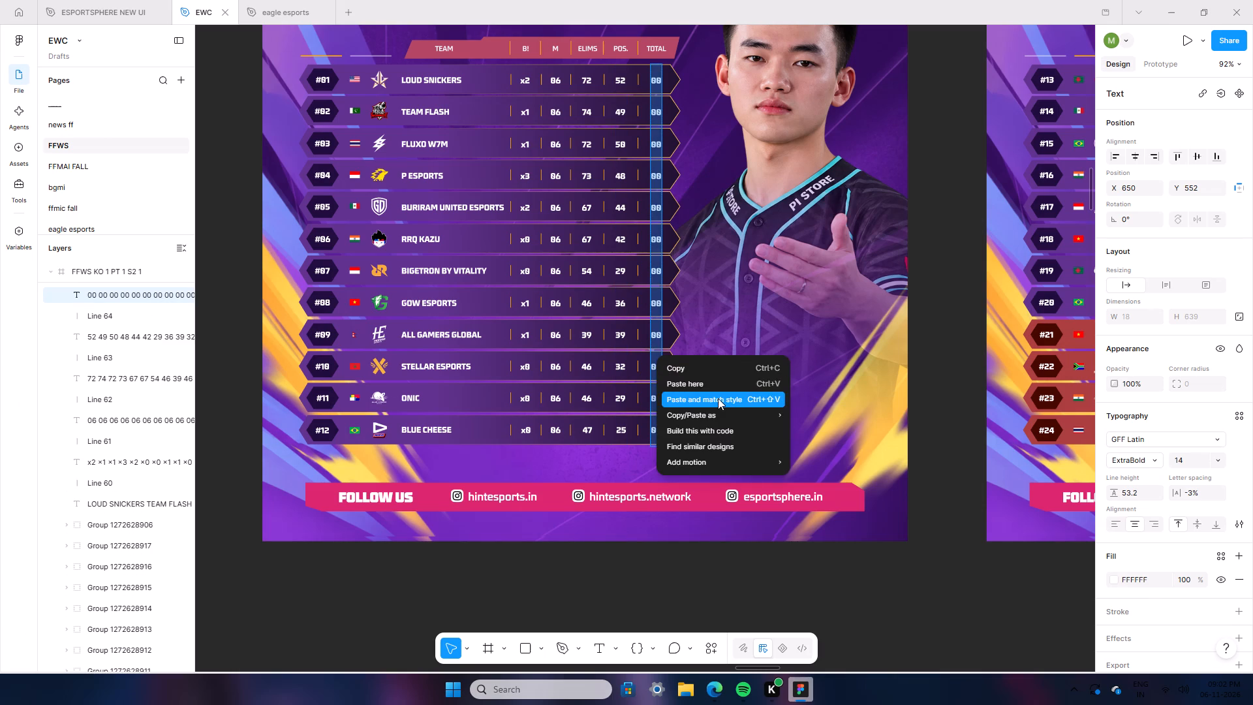
pyautogui.click(718, 398)
pyautogui.doubleClick(684, 573)
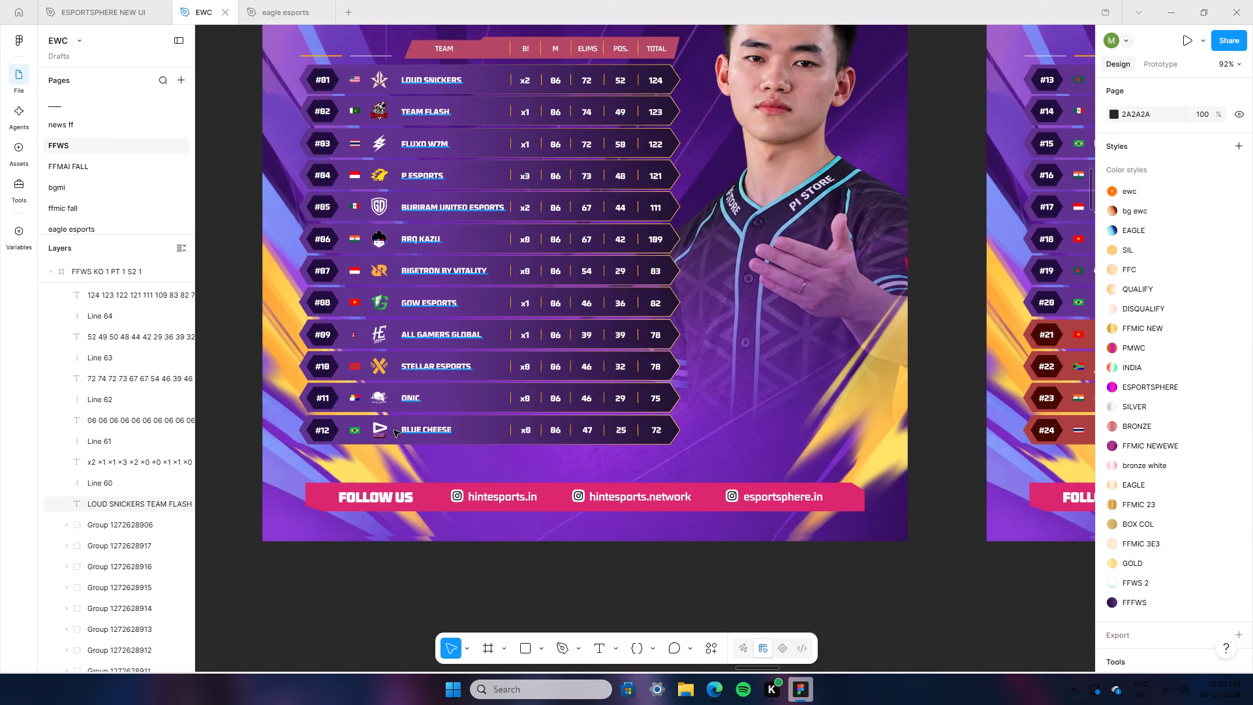
# Copy the flag and logo group from row #12 and paste it to replace the group in row #01 beside LOUD SNICKERS.
pyautogui.click(368, 434)
pyautogui.rightClick(368, 434)
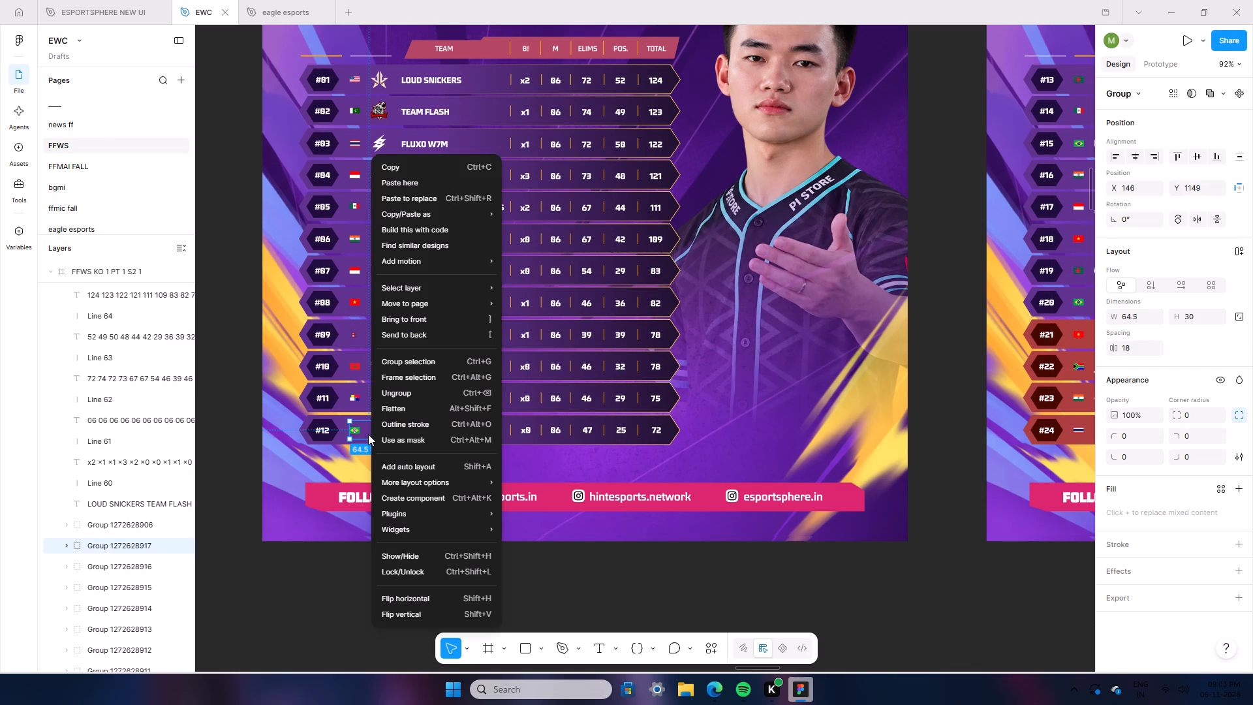
pyautogui.click(409, 161)
pyautogui.click(365, 80)
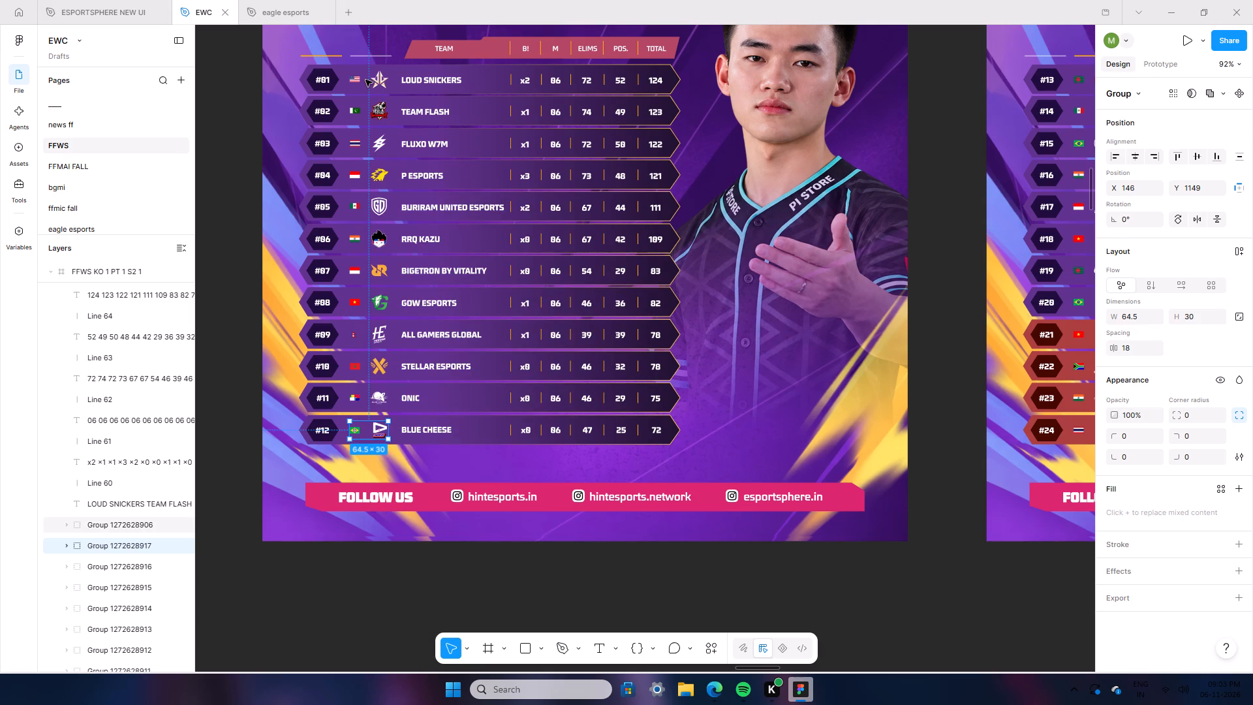
pyautogui.click(377, 86)
pyautogui.rightClick(377, 86)
pyautogui.click(403, 123)
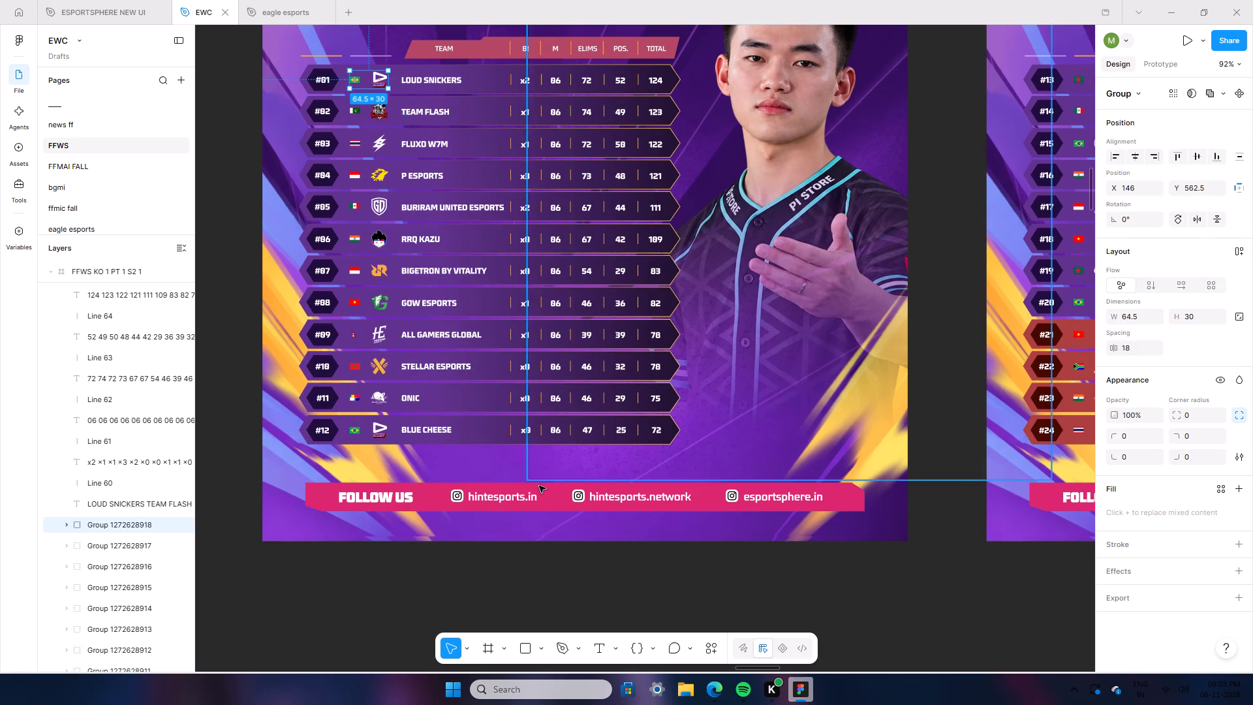
pyautogui.click(511, 565)
# Copy team names B14:B25 from the sheet and paste them over the second Figma poster's TEAM column, ranks #13 to #24, matching its style.
pyautogui.keyDown('ctrl'); pyautogui.scroll(-6, 707, 482); pyautogui.keyUp('ctrl')
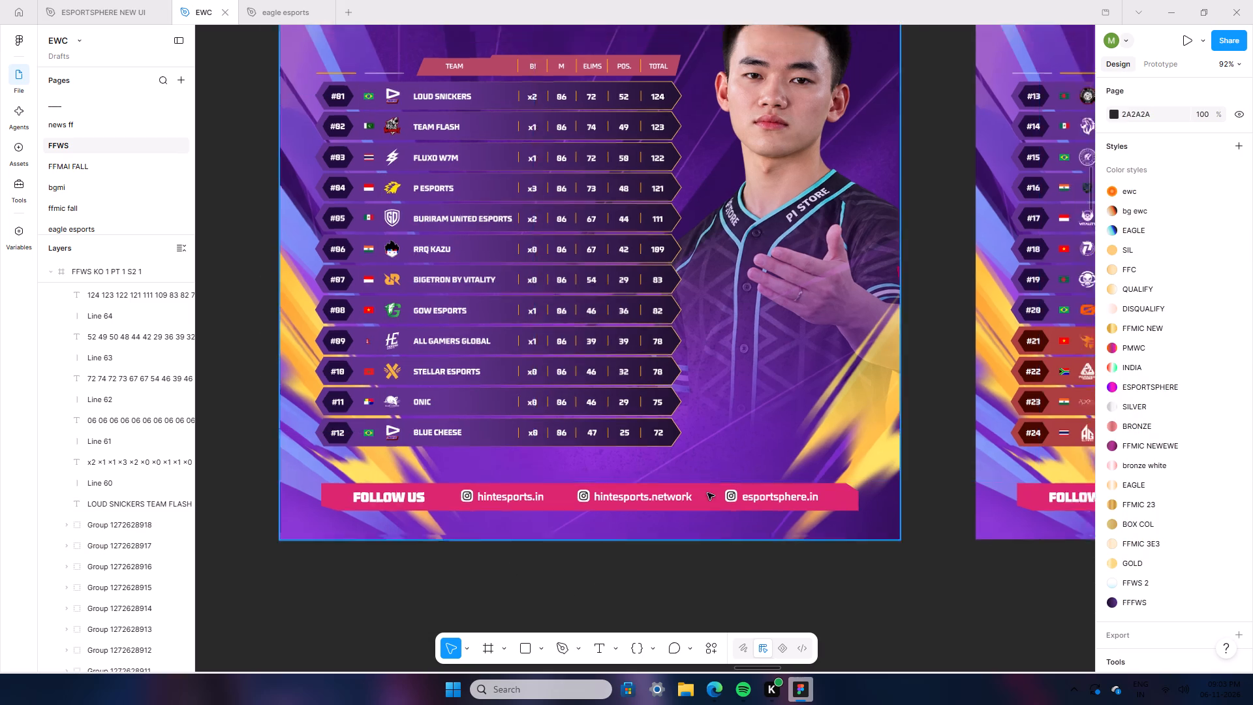
pyautogui.keyDown('ctrl'); pyautogui.scroll(-5, 847, 492); pyautogui.keyUp('ctrl')
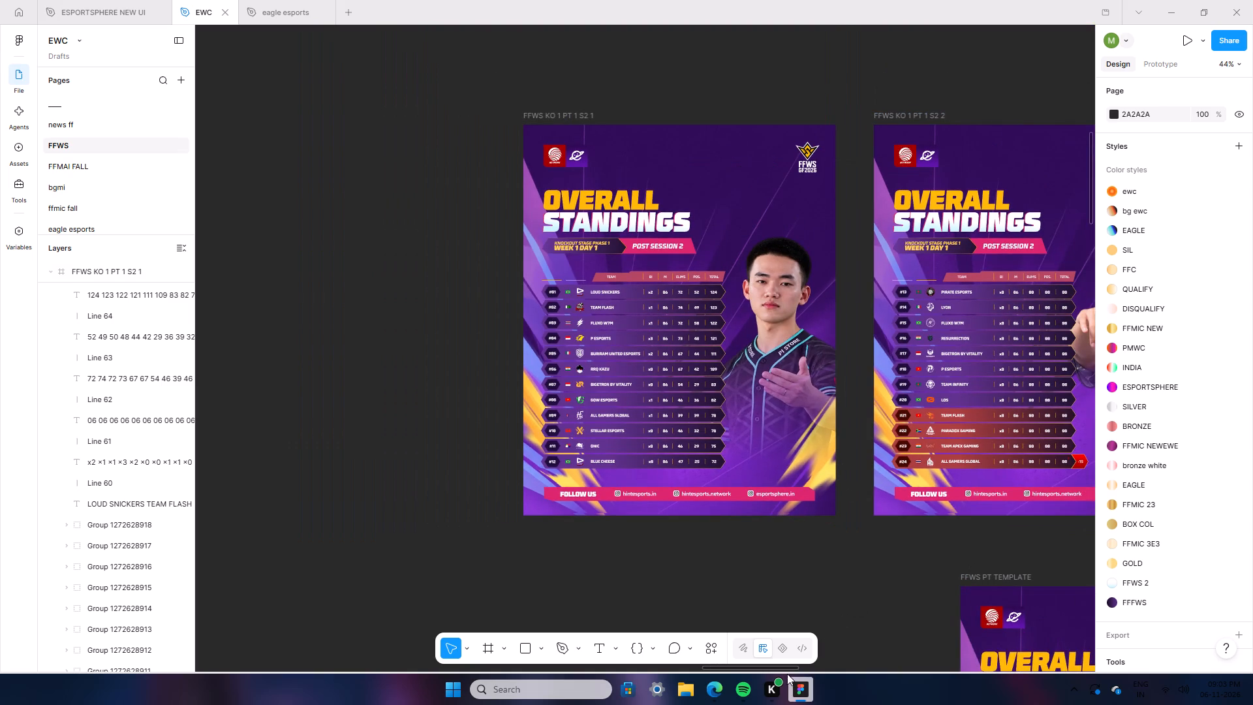
pyautogui.moveTo(779, 668); pyautogui.dragTo(821, 681)
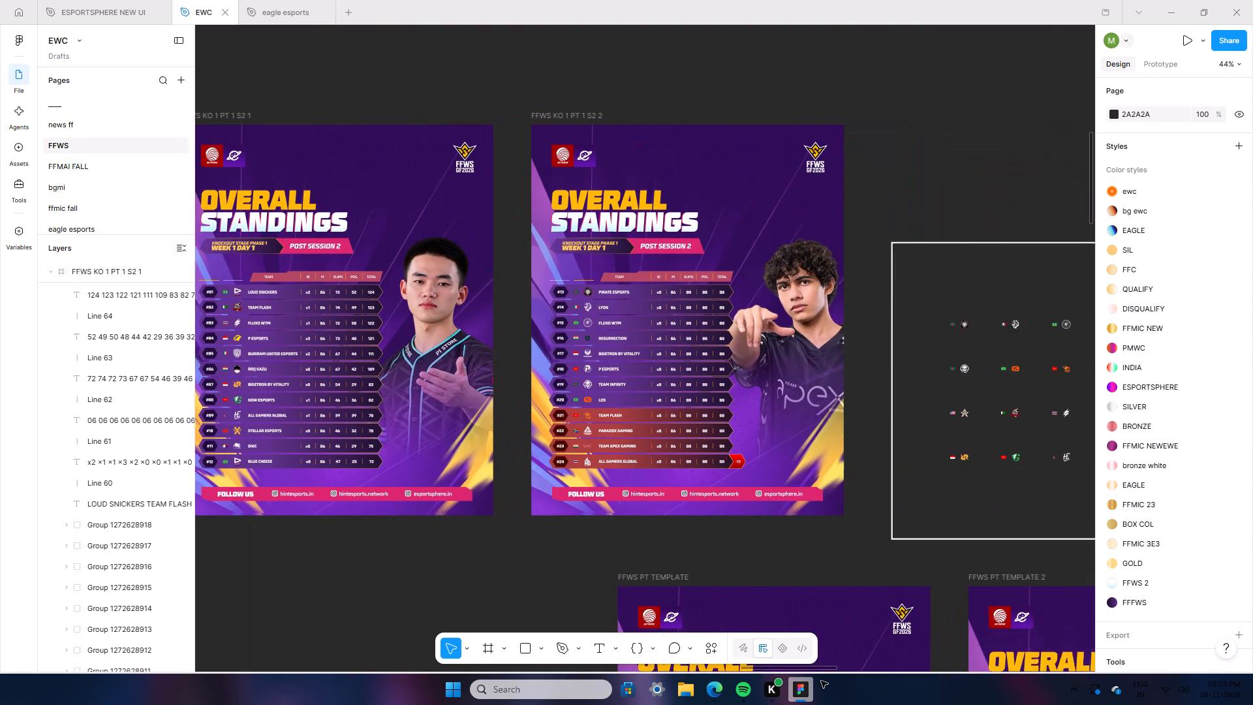
pyautogui.moveTo(821, 681); pyautogui.dragTo(816, 683)
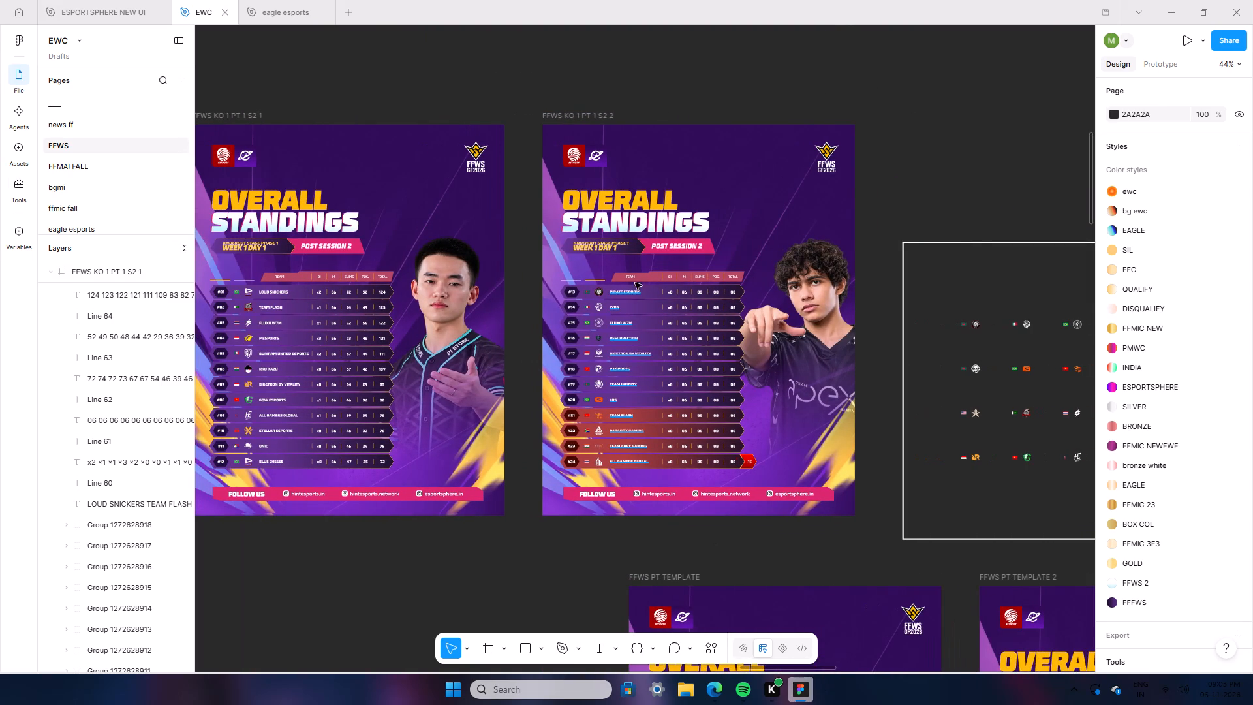
pyautogui.click(724, 698)
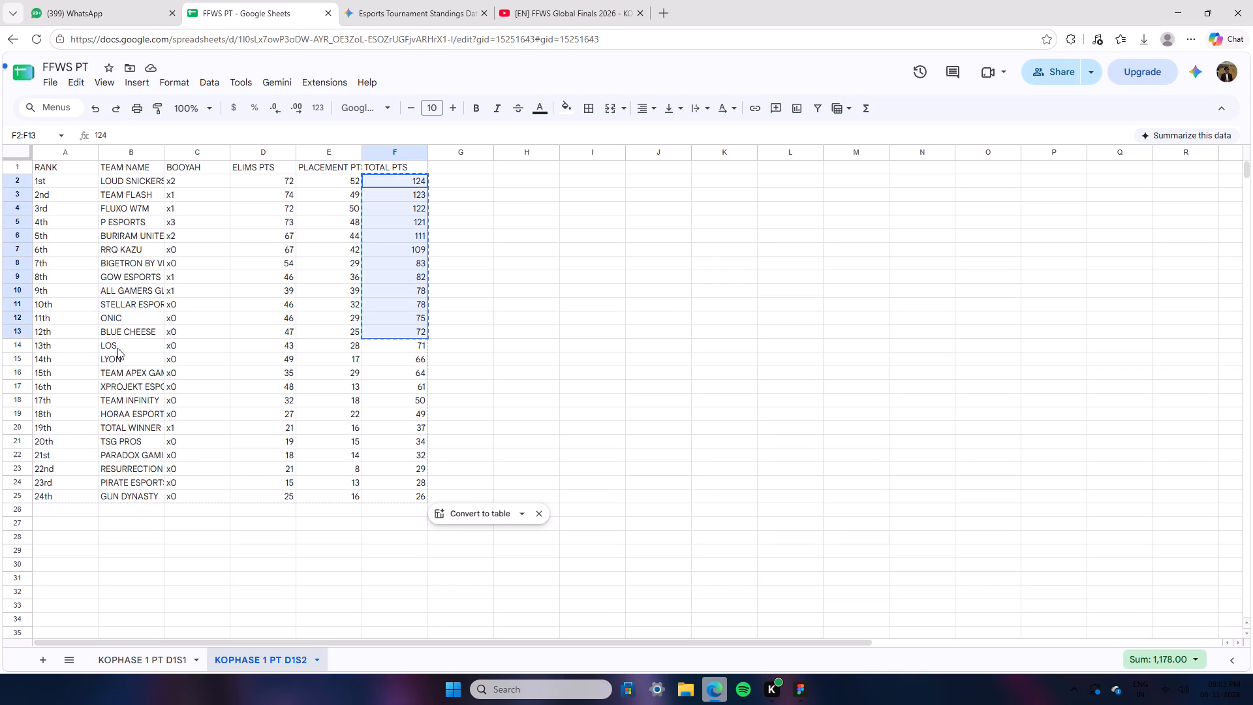
pyautogui.moveTo(117, 347); pyautogui.dragTo(136, 503)
pyautogui.rightClick(130, 457)
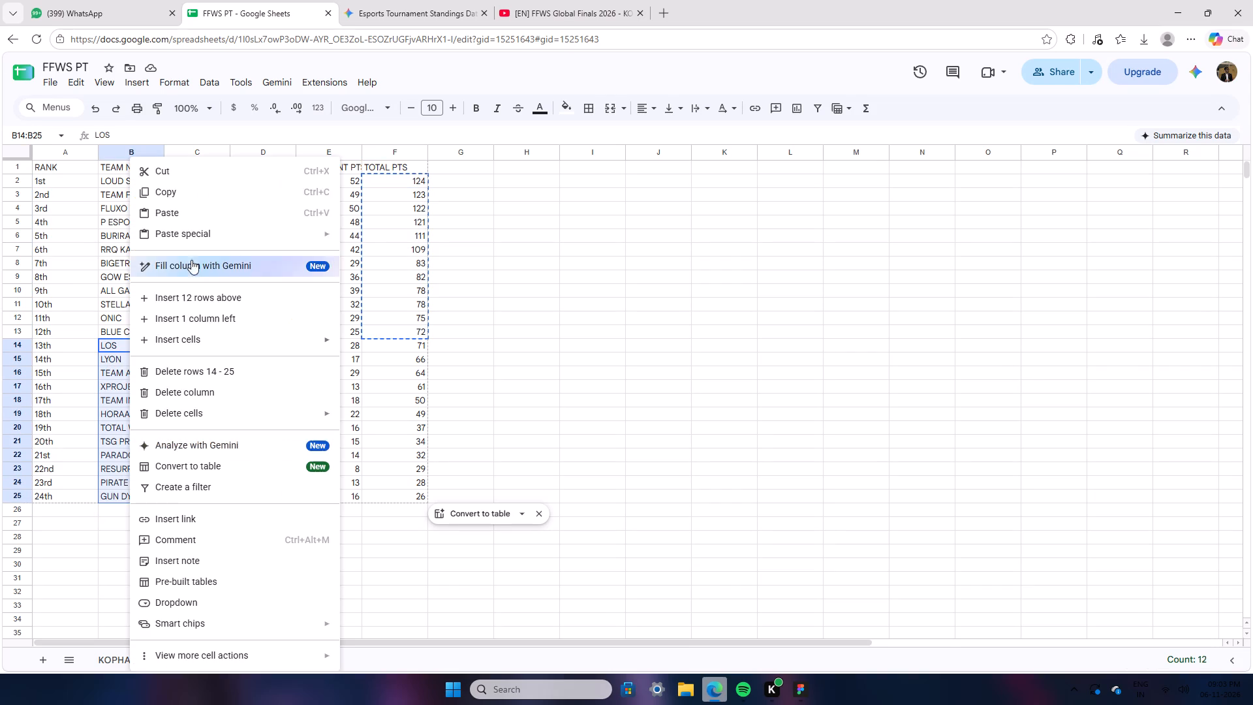
pyautogui.click(183, 191)
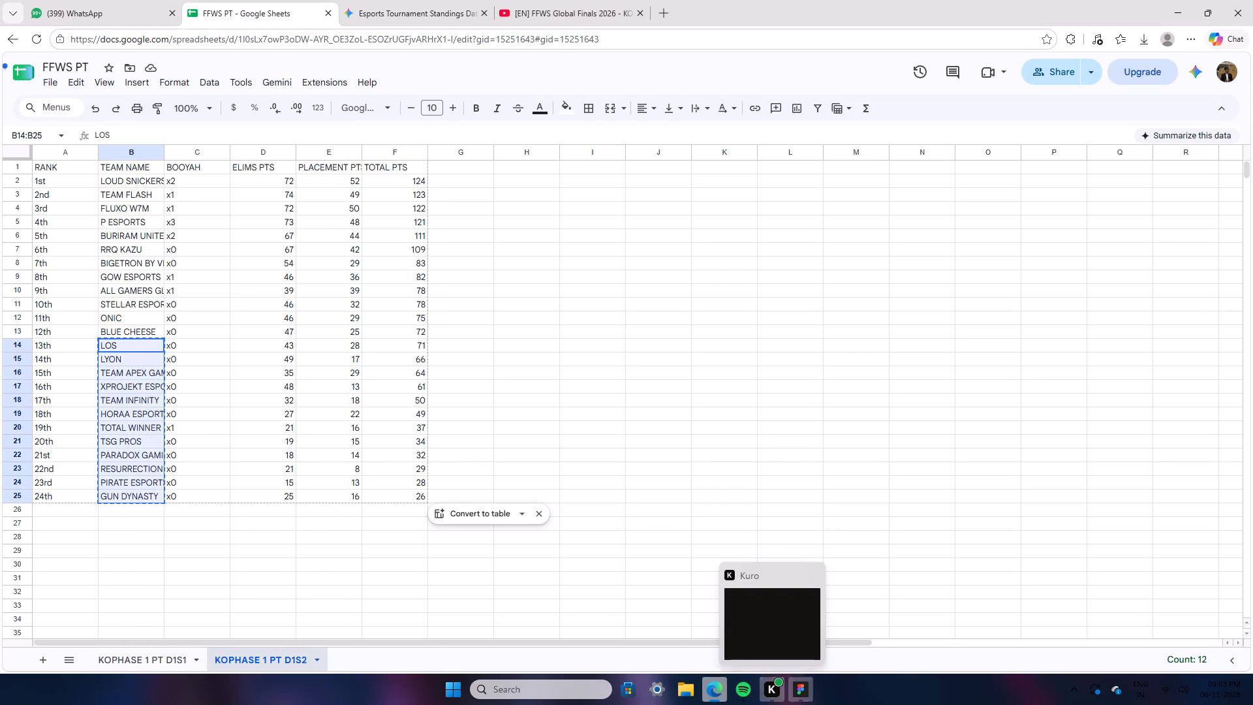
pyautogui.click(801, 704)
pyautogui.tripleClick(622, 388)
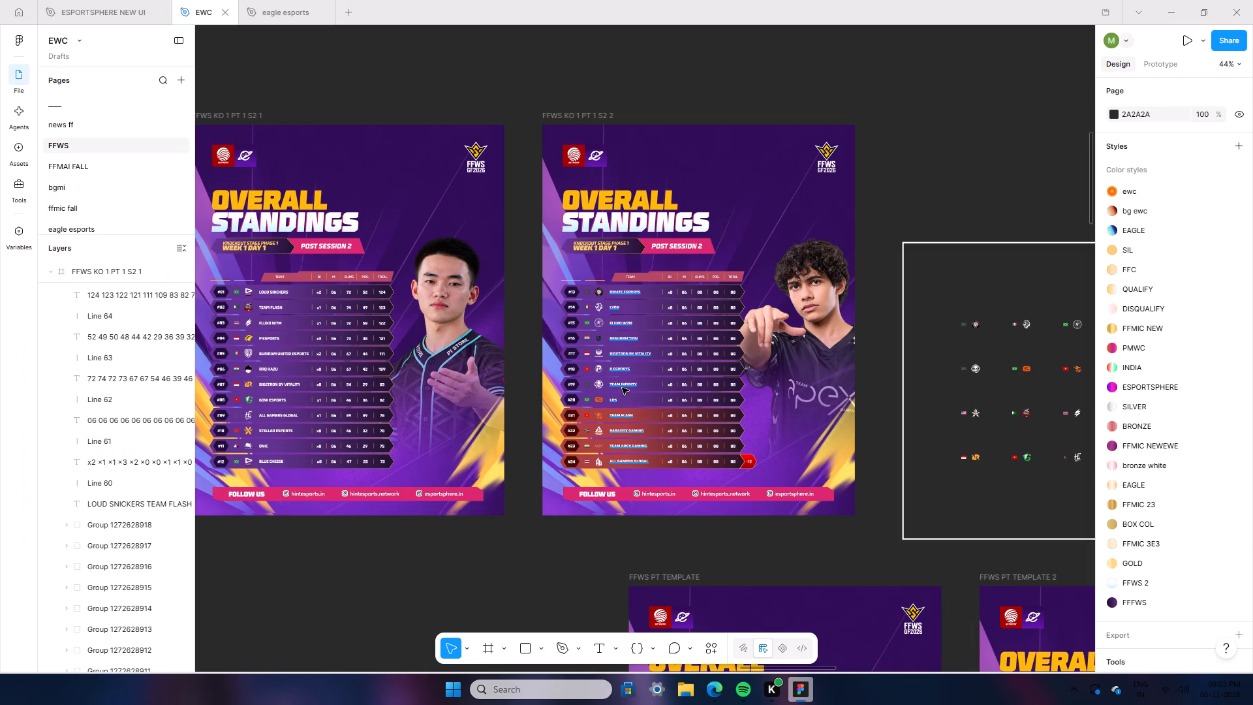
pyautogui.rightClick(622, 388)
pyautogui.click(664, 432)
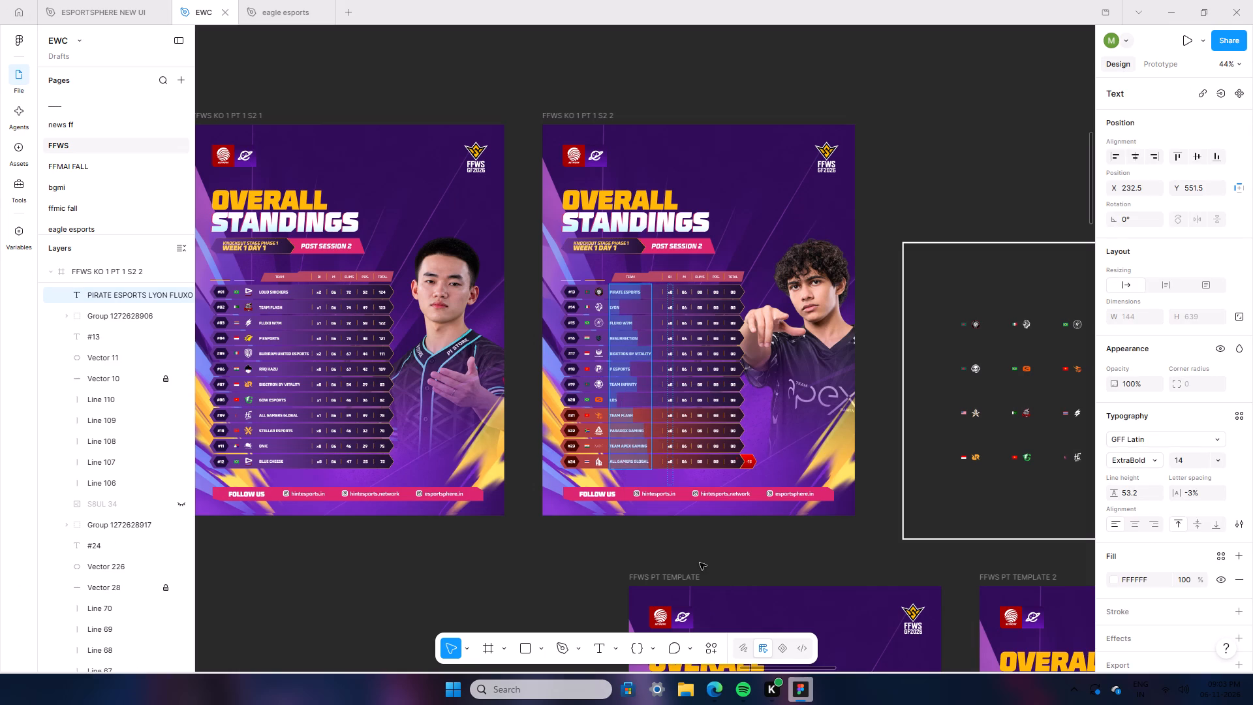
# Copy booyah counts C14:C25 from the sheet and paste them over the second Figma poster's booyah column, matching its style.
pyautogui.click(718, 704)
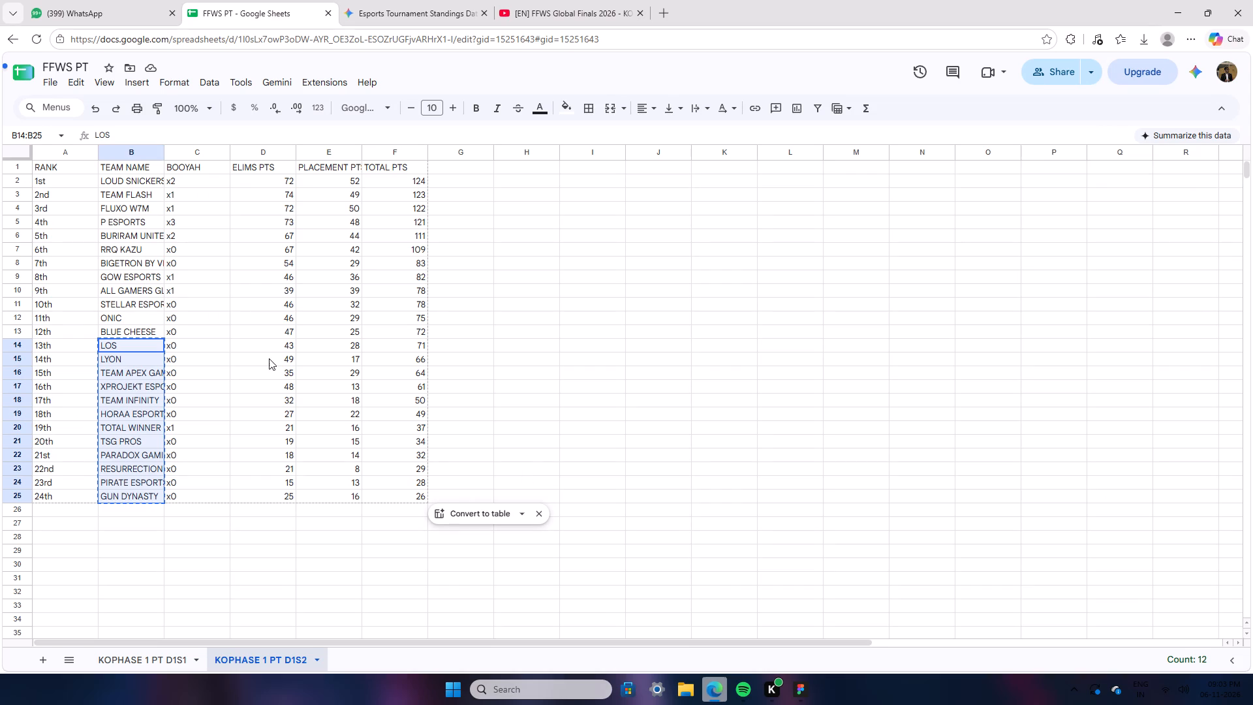
pyautogui.moveTo(181, 347); pyautogui.dragTo(200, 516)
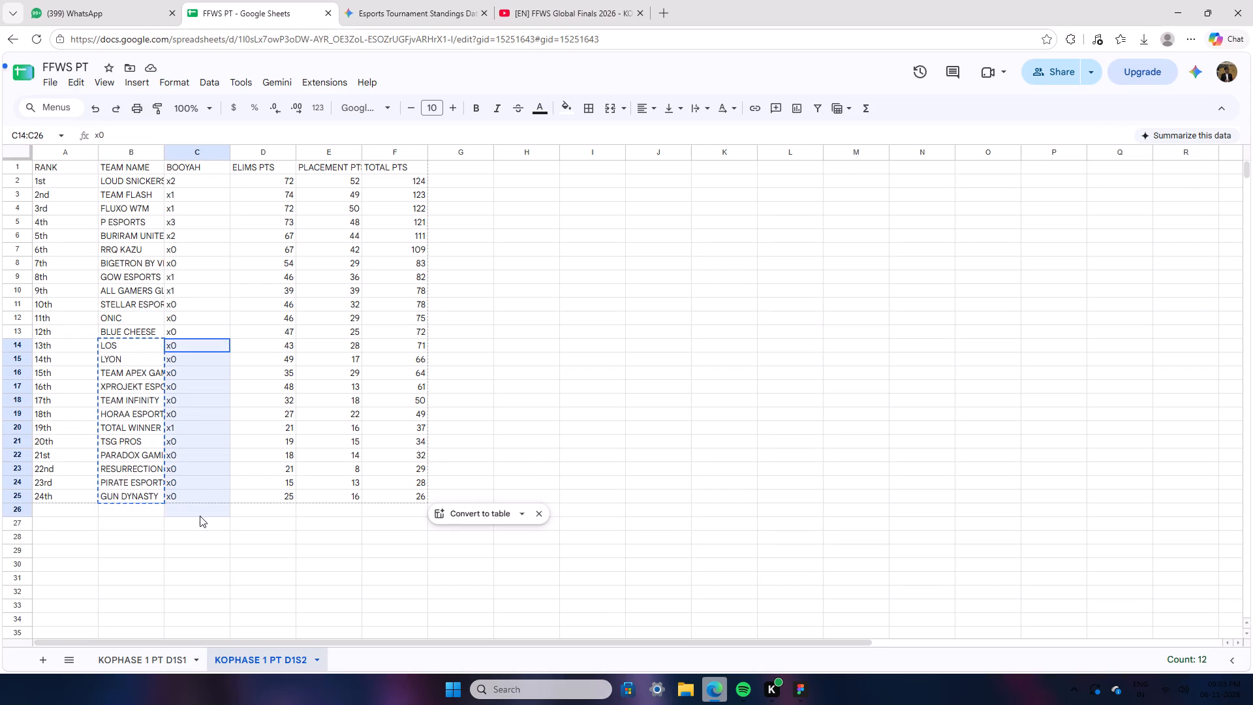
pyautogui.moveTo(200, 516); pyautogui.dragTo(198, 495)
pyautogui.rightClick(199, 448)
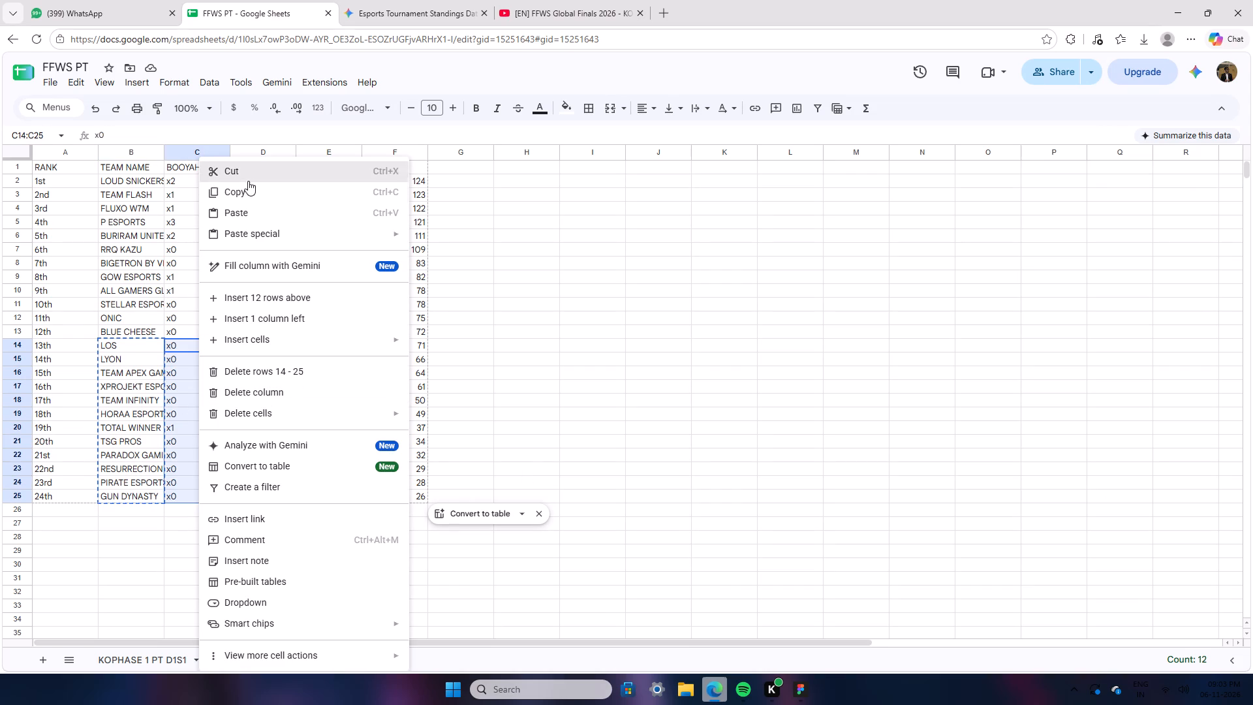
pyautogui.click(243, 196)
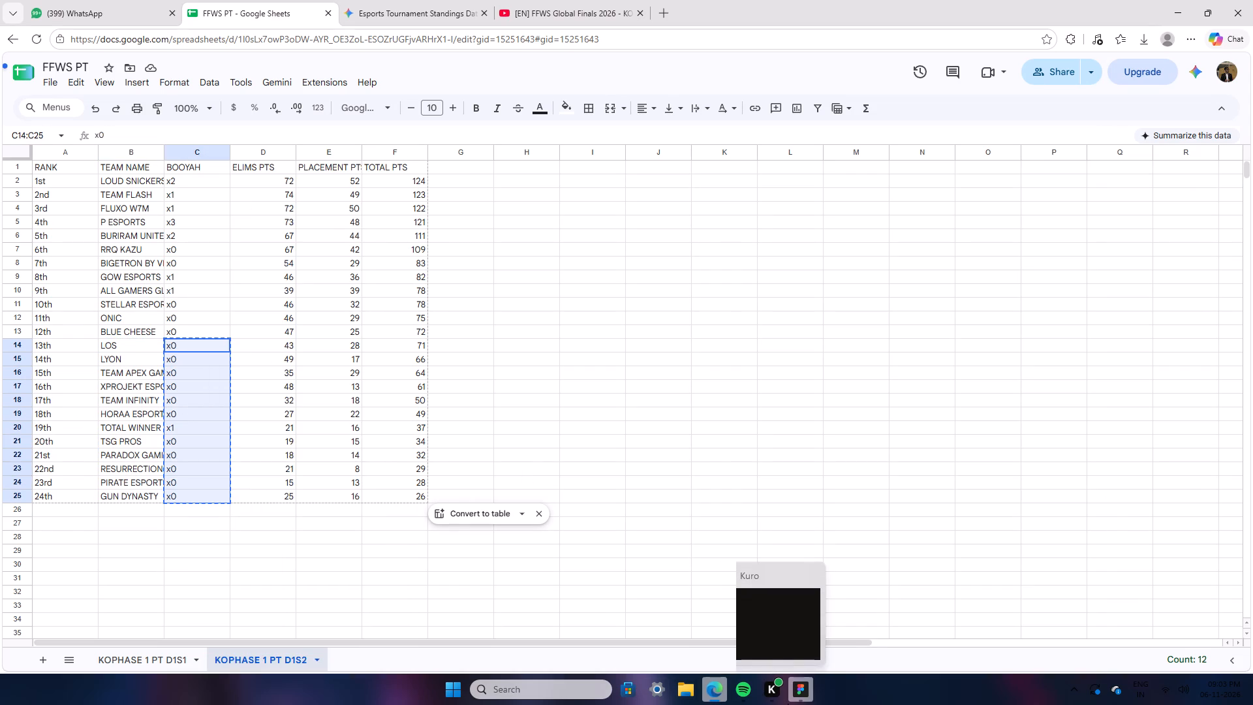
pyautogui.click(788, 704)
pyautogui.tripleClick(669, 400)
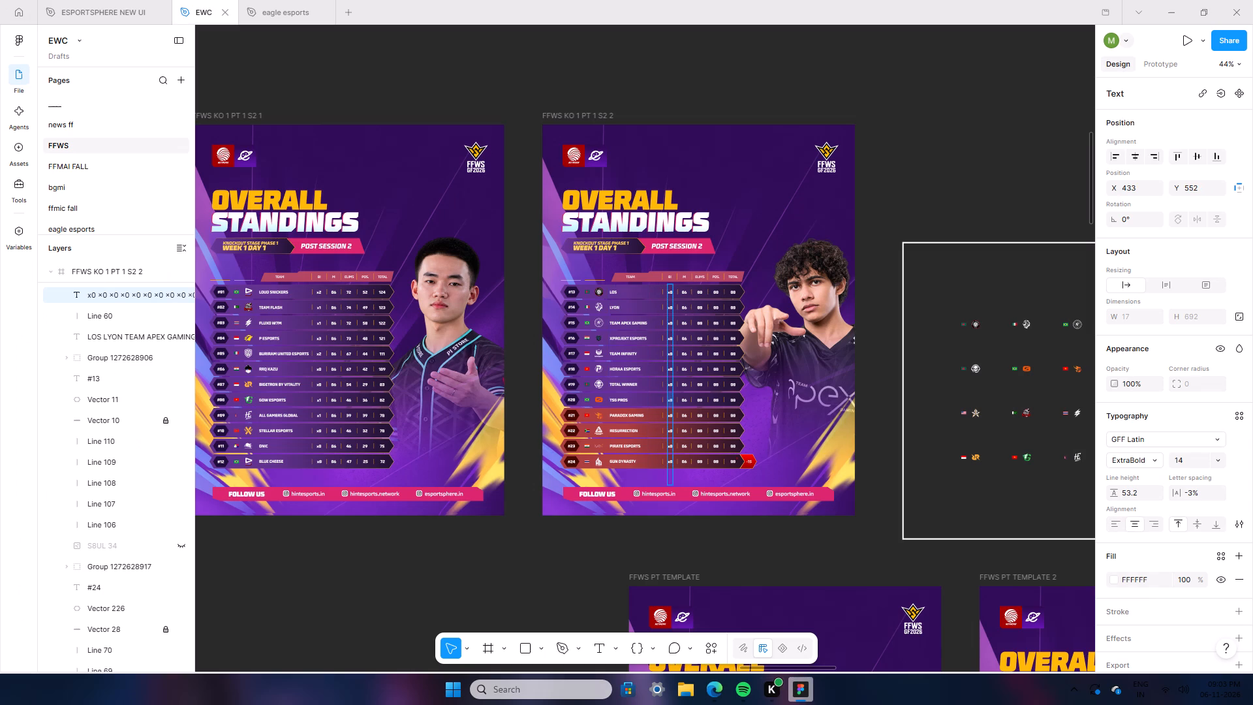
pyautogui.click(669, 400)
pyautogui.rightClick(669, 400)
pyautogui.click(715, 445)
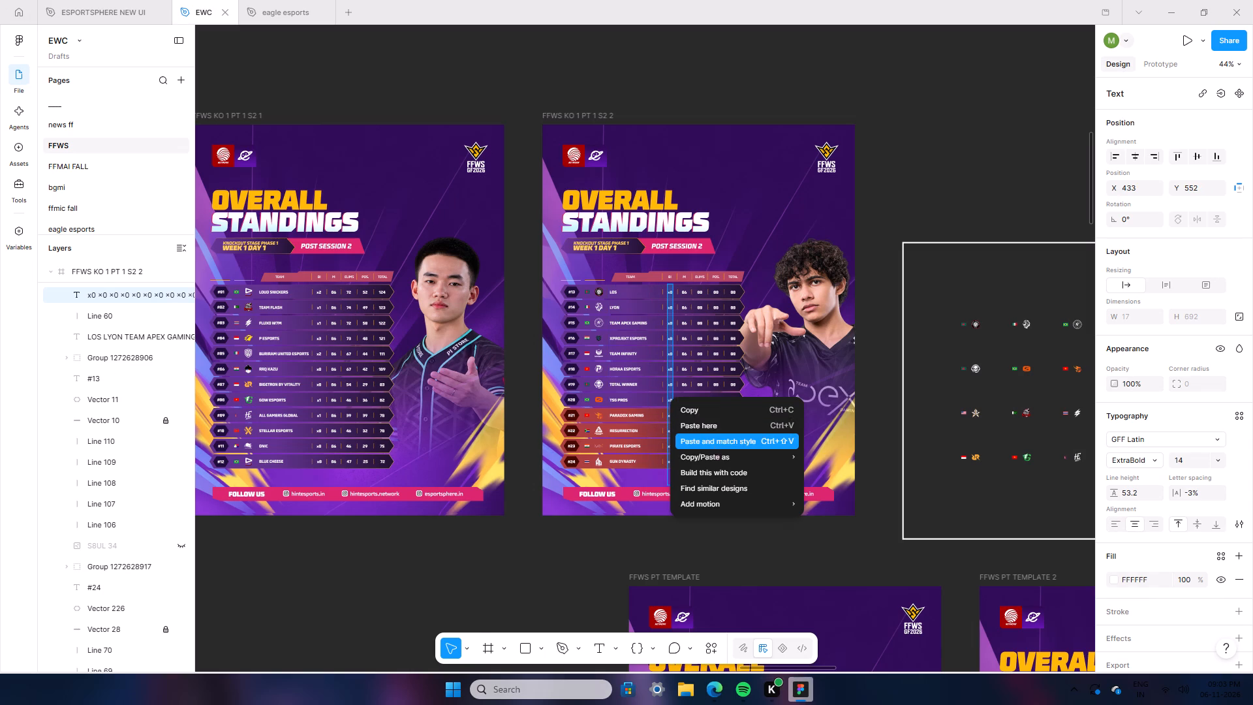
# Copy elimination points D14:D25 from the sheet and paste them over the second Figma poster's ELIMS column, matching its style.
pyautogui.click(715, 691)
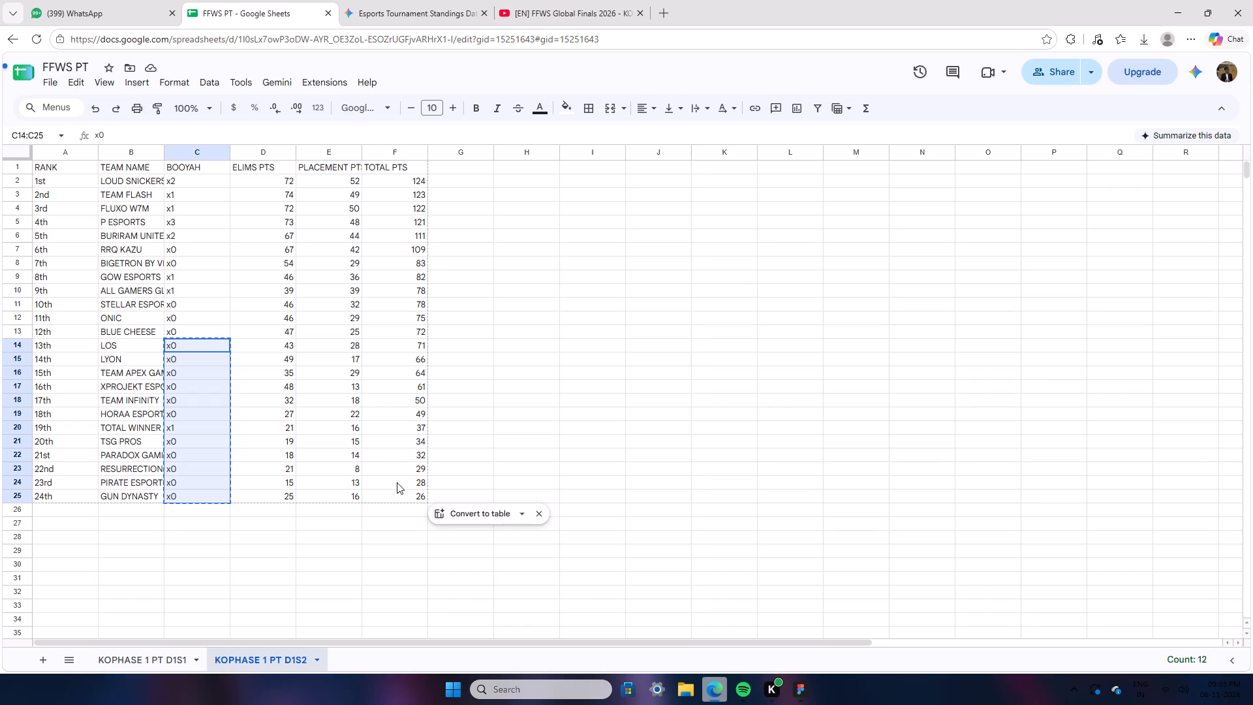
pyautogui.moveTo(281, 348); pyautogui.dragTo(279, 510)
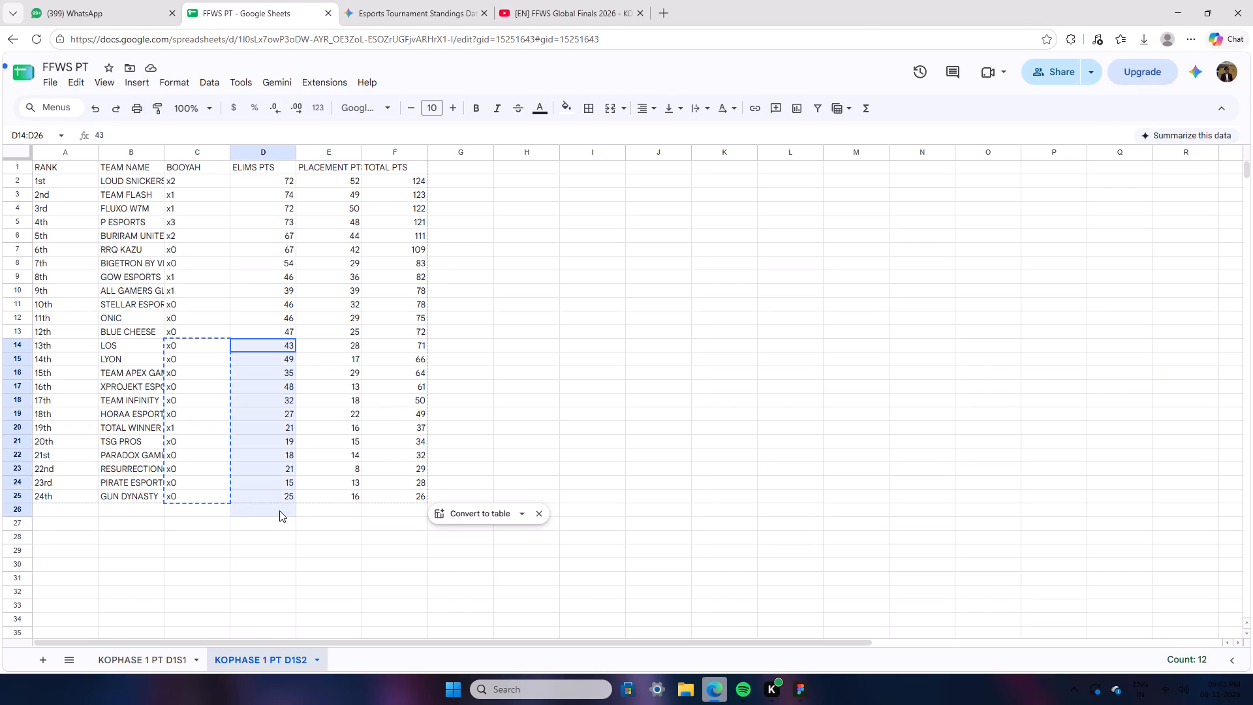
pyautogui.moveTo(279, 510); pyautogui.dragTo(278, 500)
pyautogui.rightClick(257, 428)
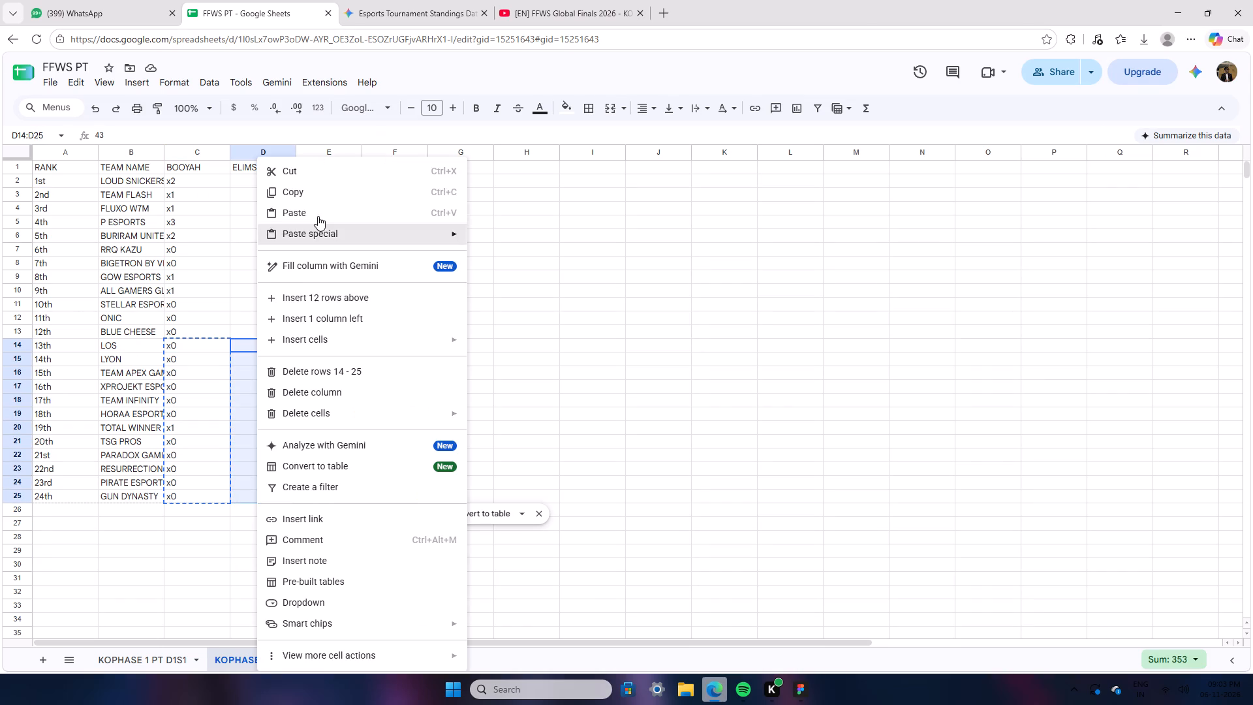
pyautogui.click(310, 194)
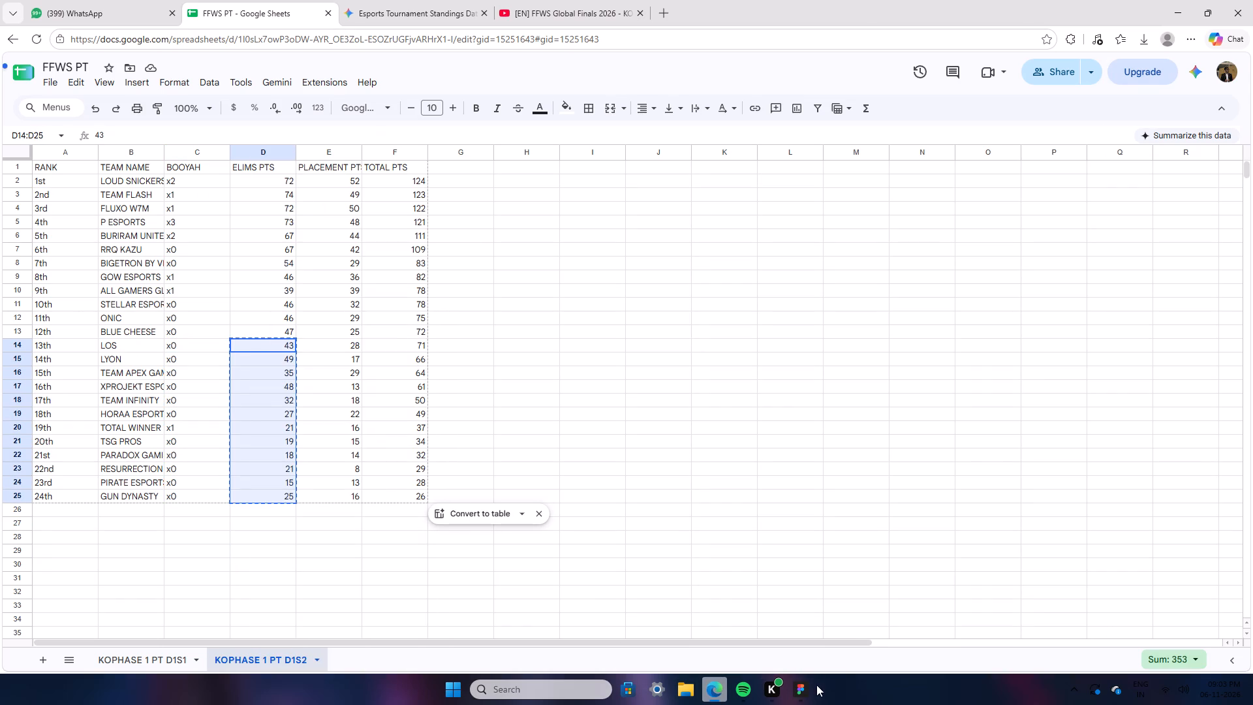
pyautogui.click(806, 689)
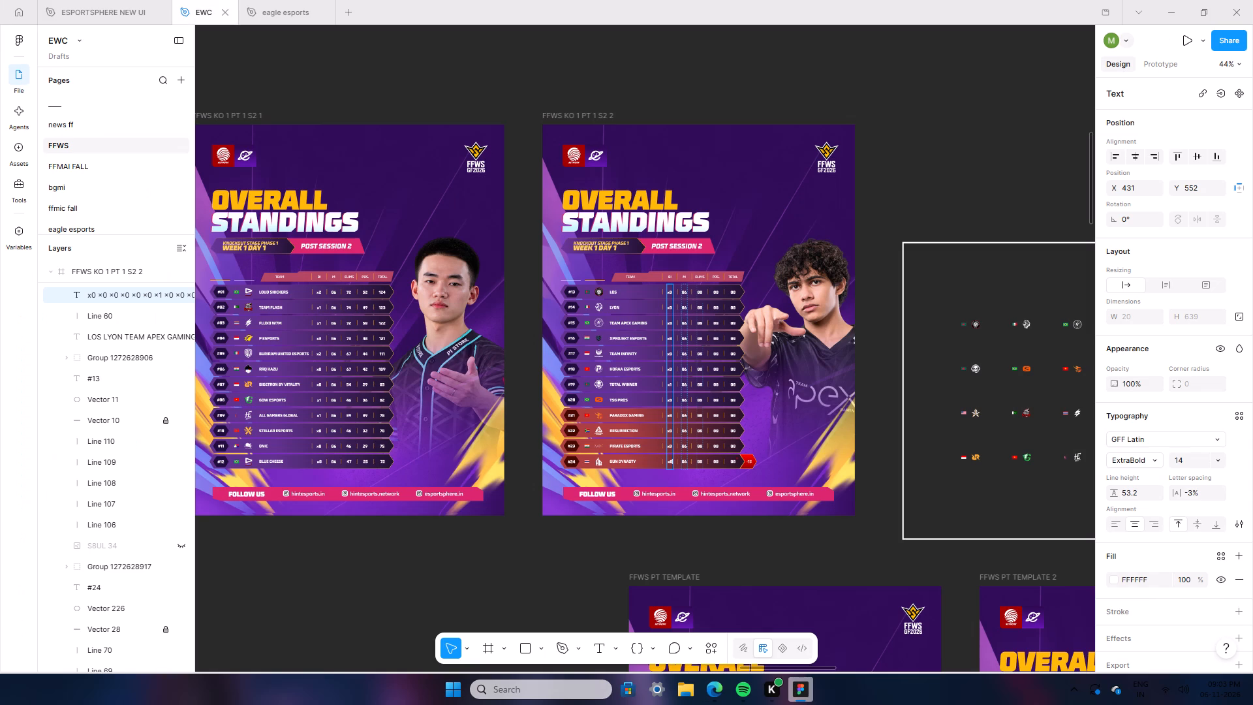
pyautogui.tripleClick(702, 410)
pyautogui.click(702, 410)
pyautogui.rightClick(702, 410)
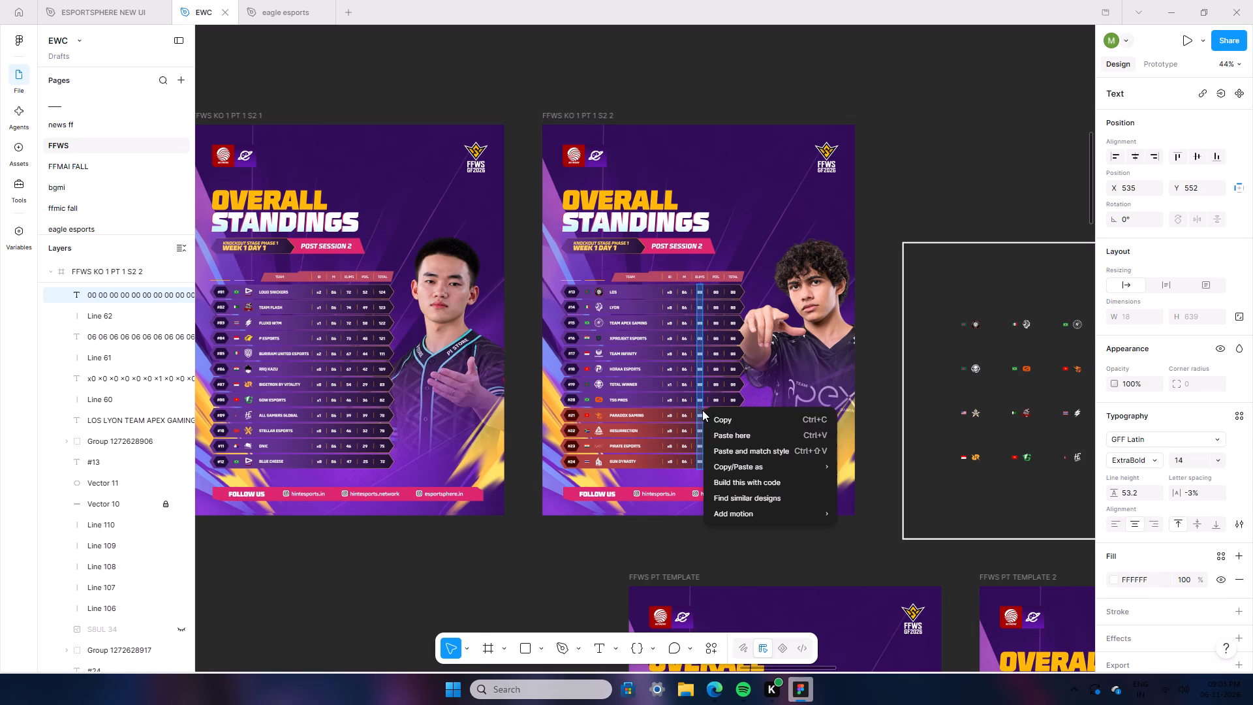
pyautogui.click(753, 448)
# Copy placement points E14:E25 from the sheet and paste them over the second Figma poster's POS. column, matching its style.
pyautogui.scroll(-6, 740, 545)
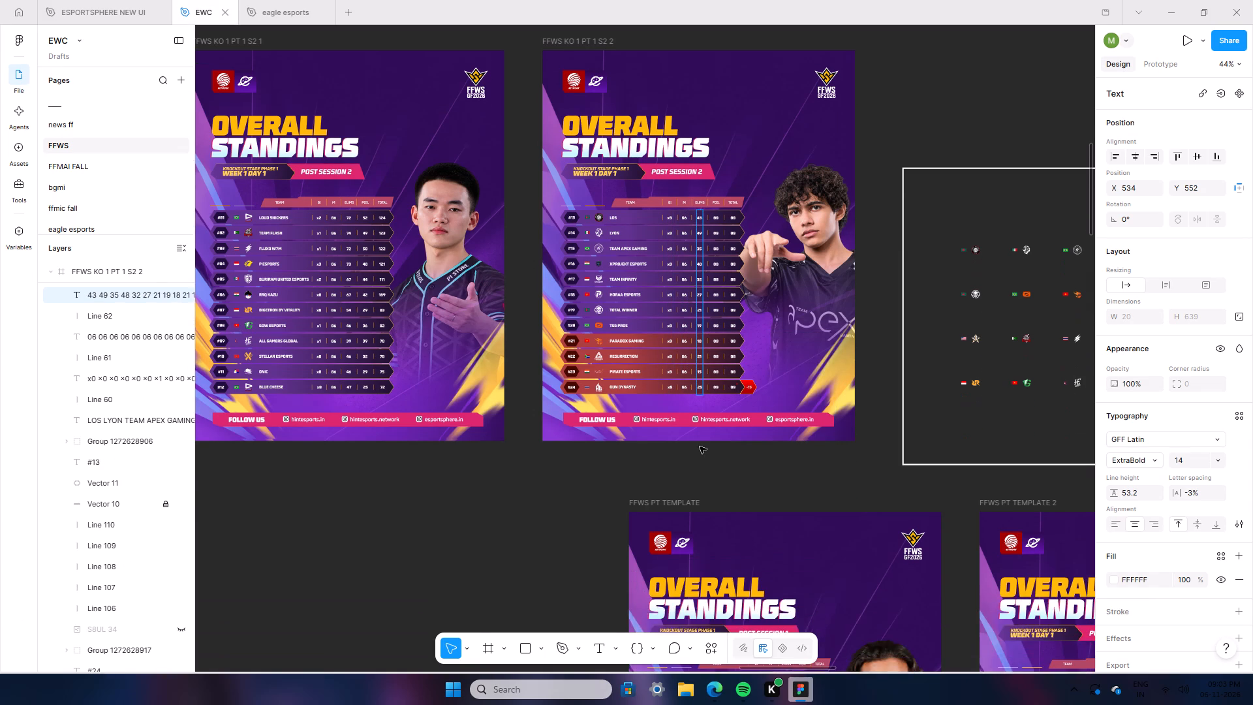
pyautogui.keyDown('ctrl'); pyautogui.scroll(11, 700, 446); pyautogui.keyUp('ctrl')
pyautogui.scroll(2, 700, 446)
pyautogui.click(720, 698)
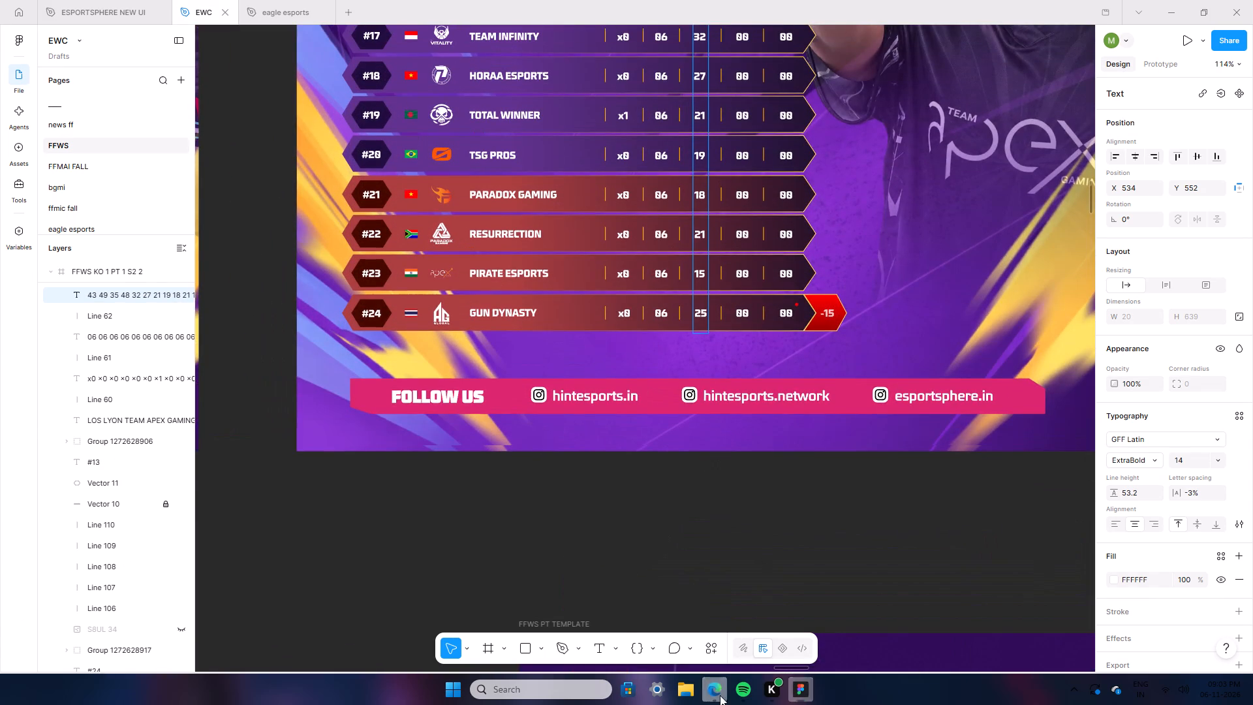
pyautogui.moveTo(340, 345); pyautogui.dragTo(343, 490)
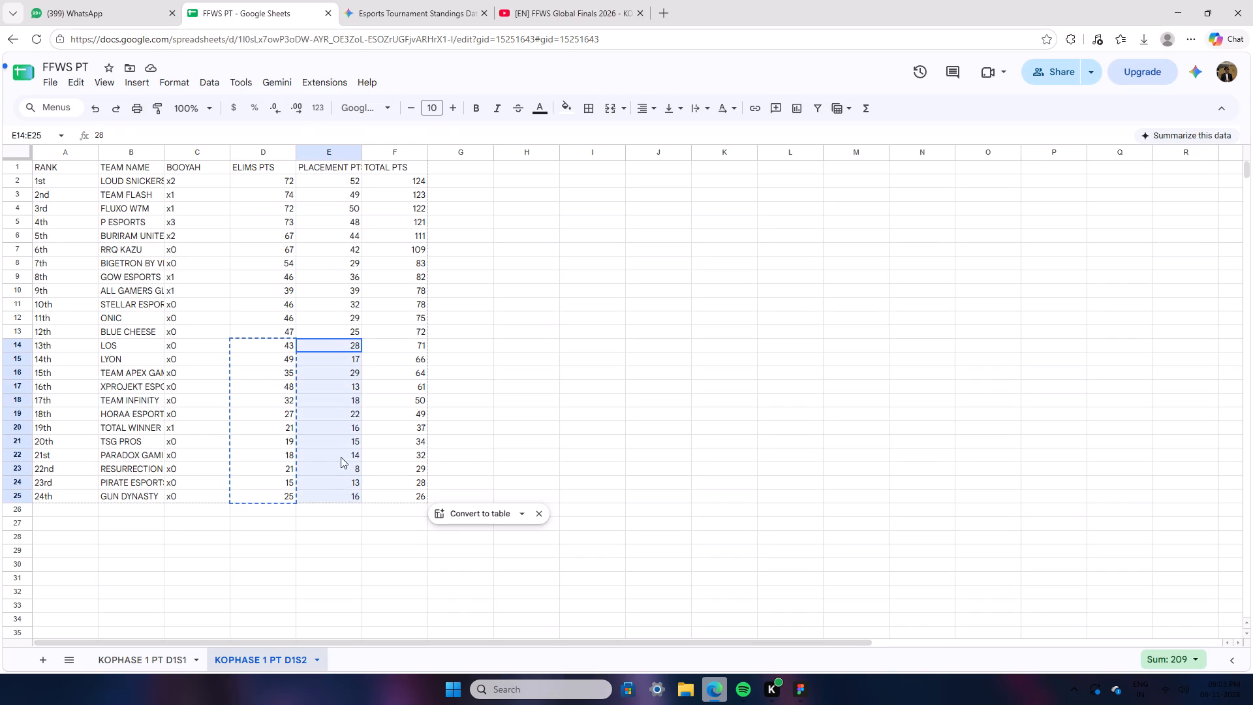
pyautogui.rightClick(341, 457)
pyautogui.click(409, 198)
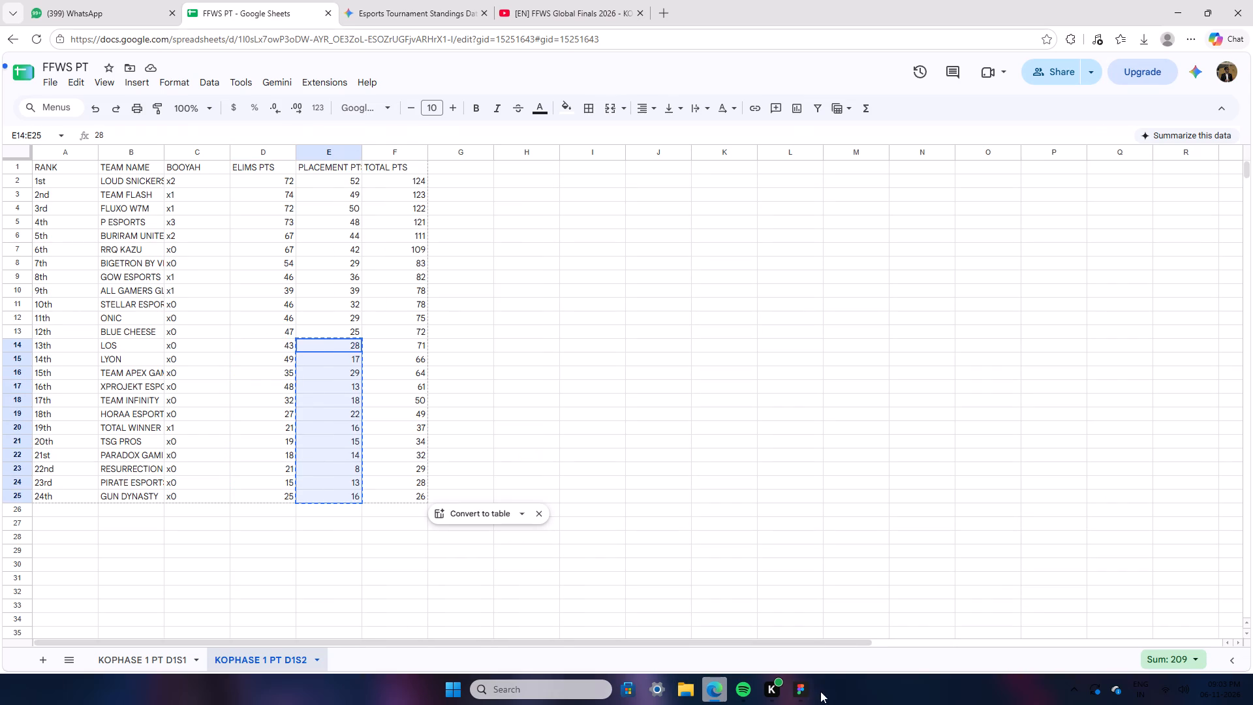
pyautogui.click(797, 692)
pyautogui.tripleClick(735, 298)
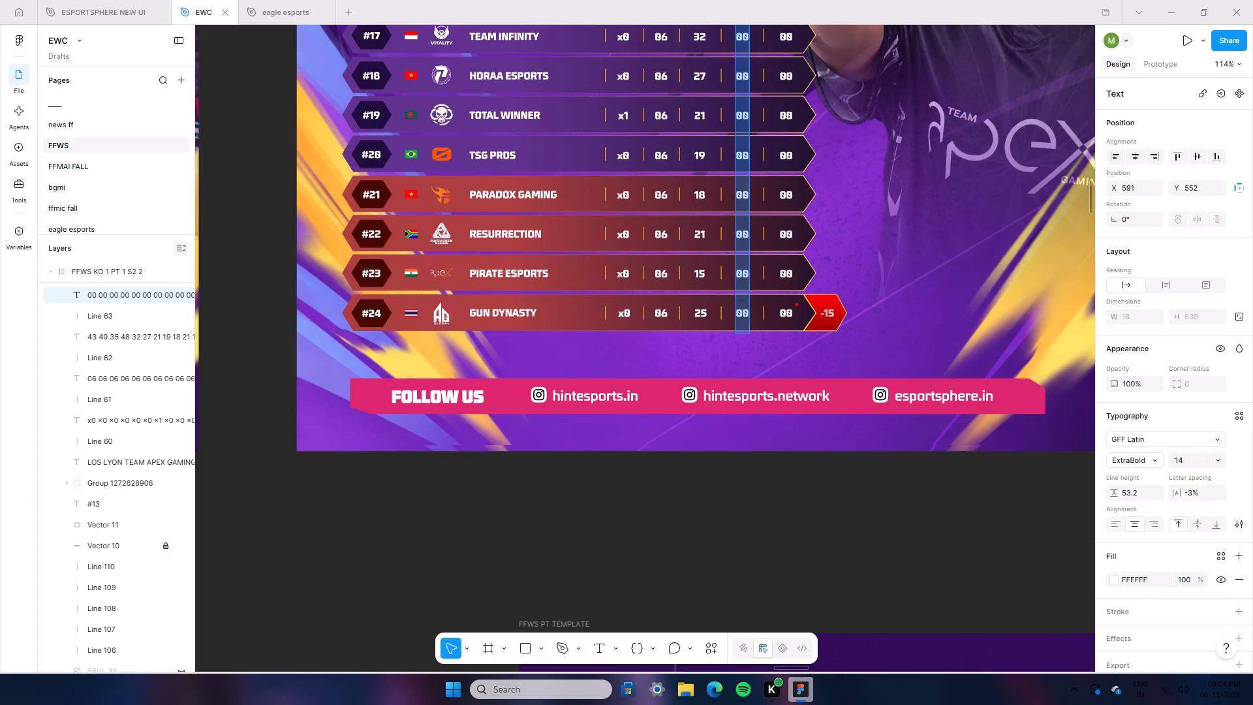
pyautogui.rightClick(735, 298)
pyautogui.click(764, 333)
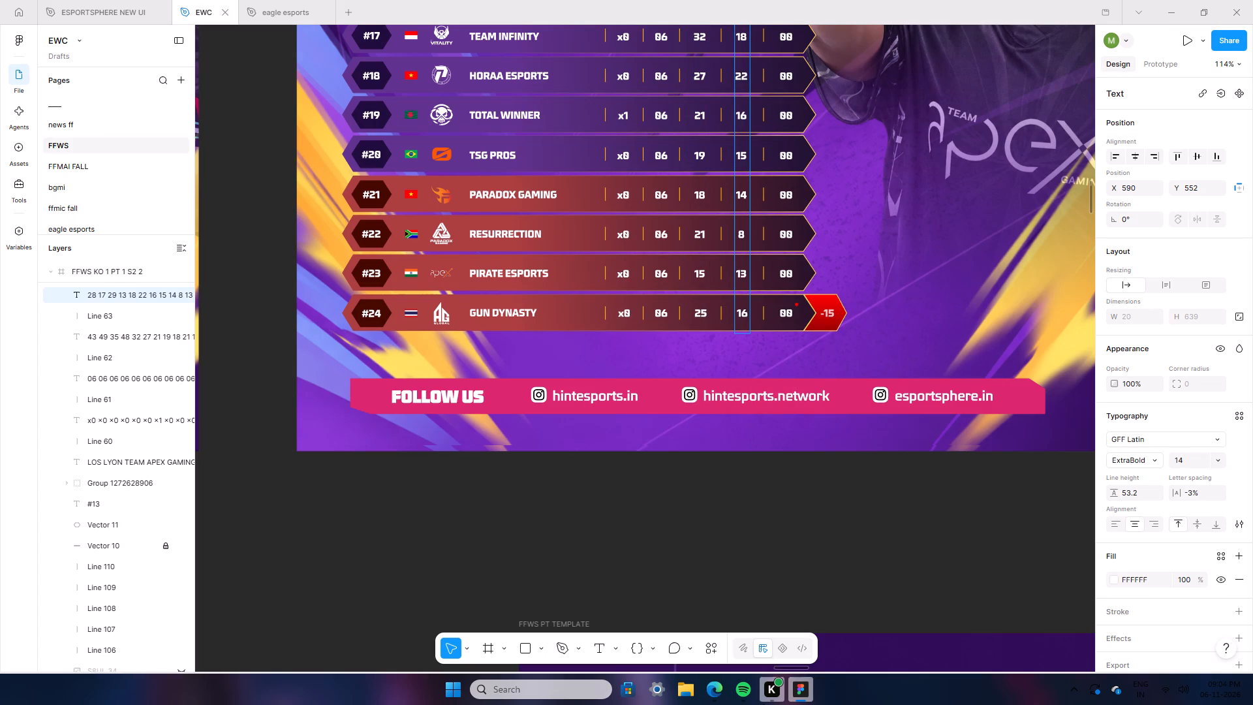
# Copy total points F14:F25 from the sheet and paste them over the second Figma poster's TOTAL column, matching its style.
pyautogui.click(706, 687)
pyautogui.moveTo(390, 345); pyautogui.dragTo(395, 435)
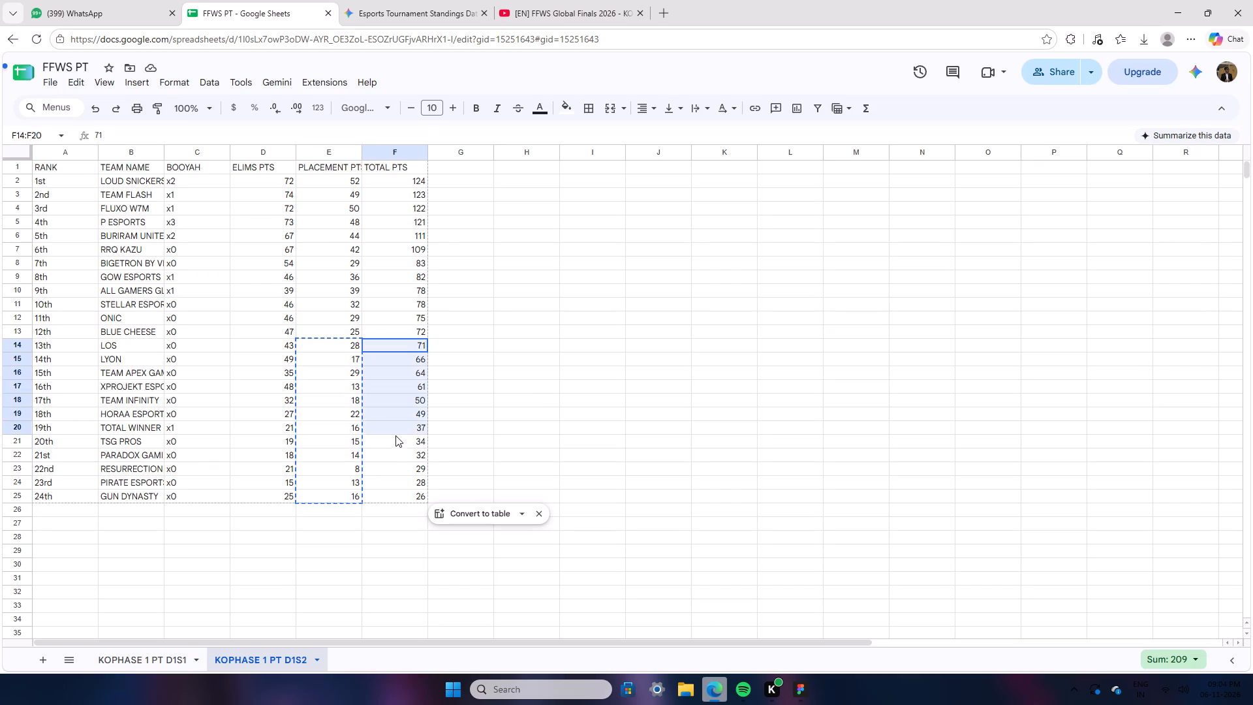
pyautogui.moveTo(395, 435); pyautogui.dragTo(394, 494)
pyautogui.rightClick(386, 463)
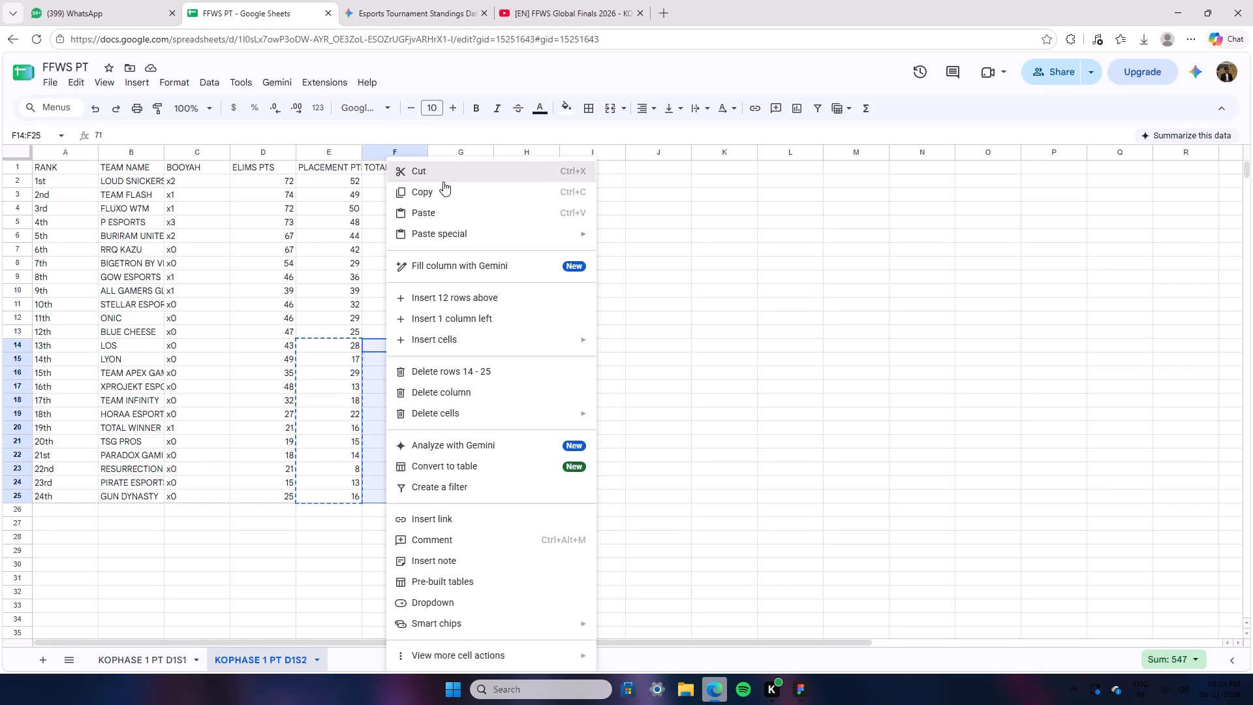
pyautogui.click(435, 195)
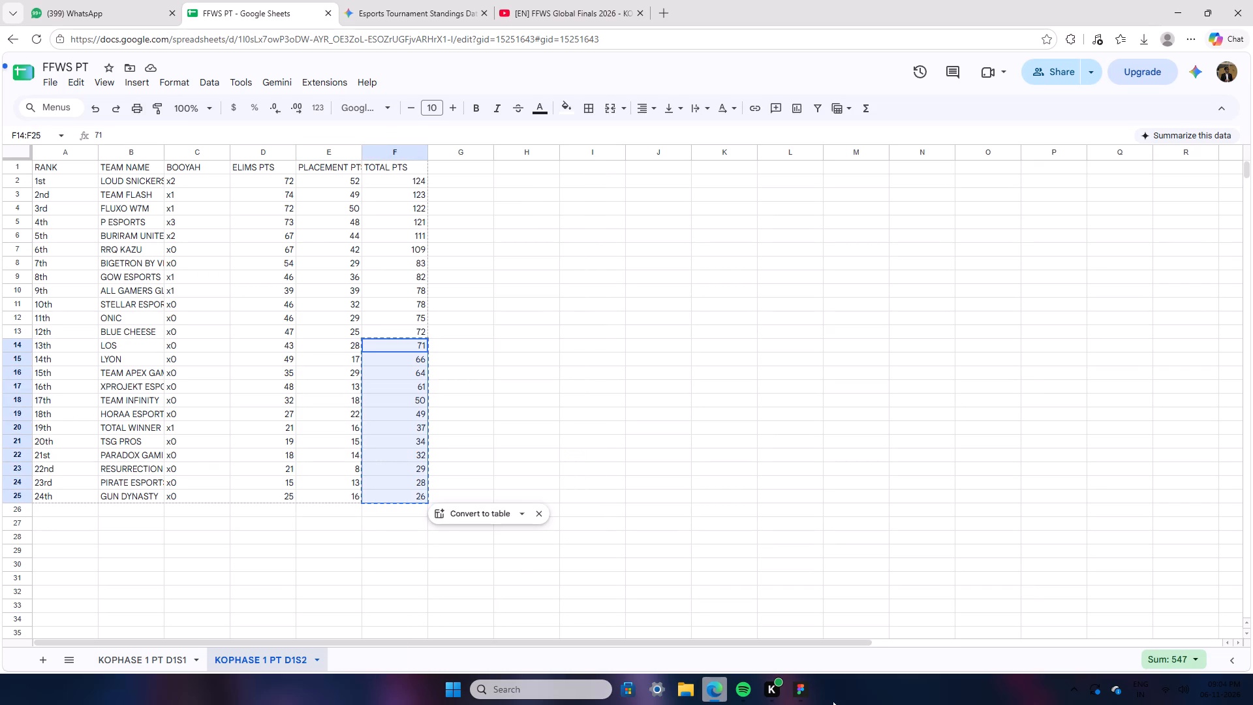
pyautogui.click(800, 699)
pyautogui.tripleClick(782, 321)
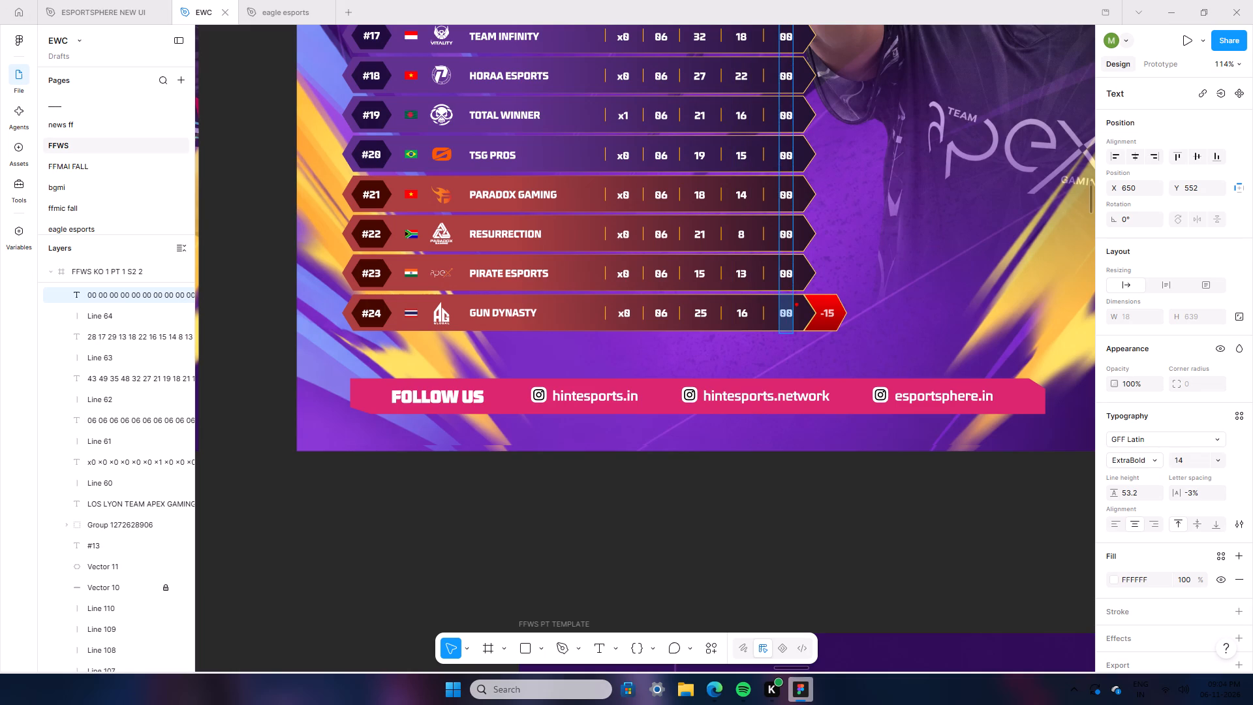
pyautogui.click(782, 321)
pyautogui.rightClick(782, 321)
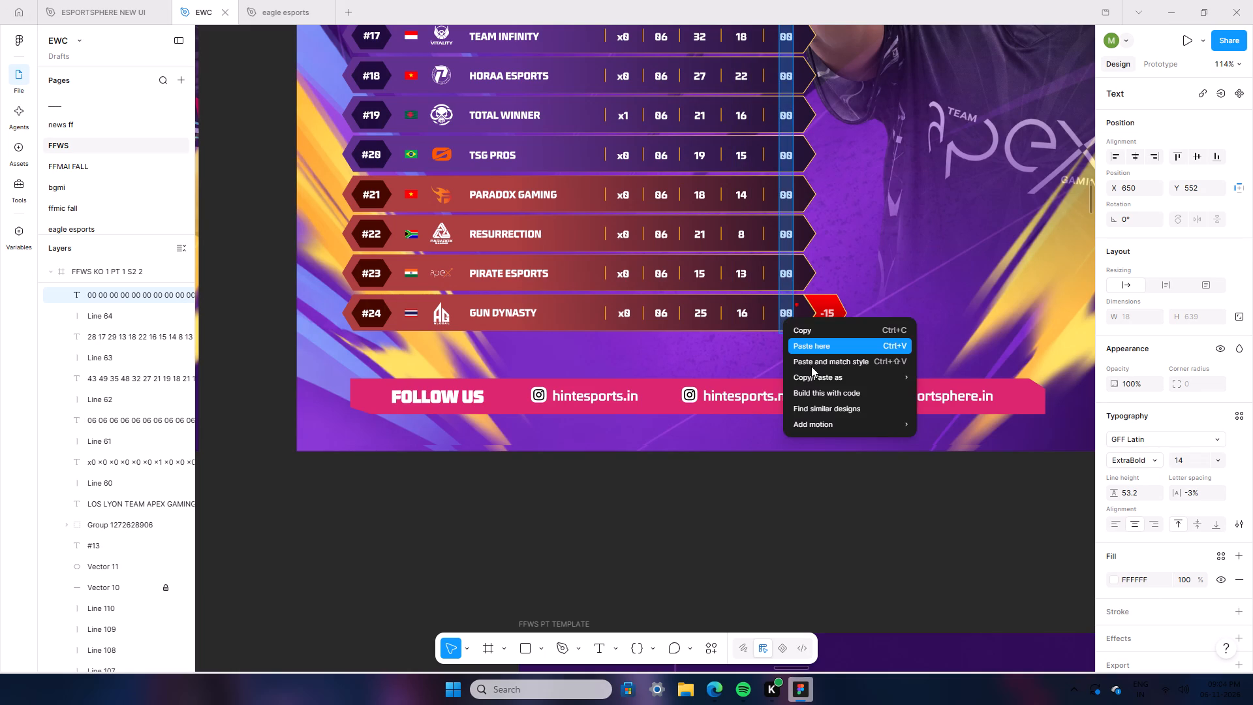
pyautogui.click(811, 366)
pyautogui.doubleClick(775, 510)
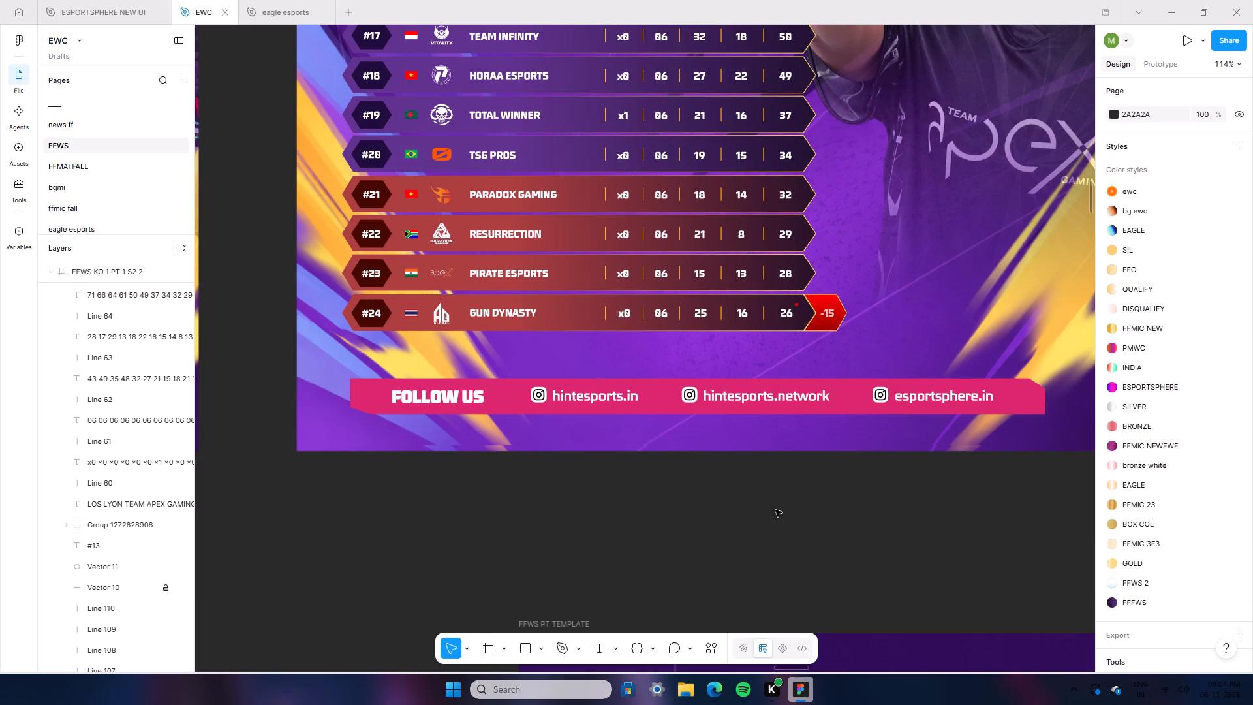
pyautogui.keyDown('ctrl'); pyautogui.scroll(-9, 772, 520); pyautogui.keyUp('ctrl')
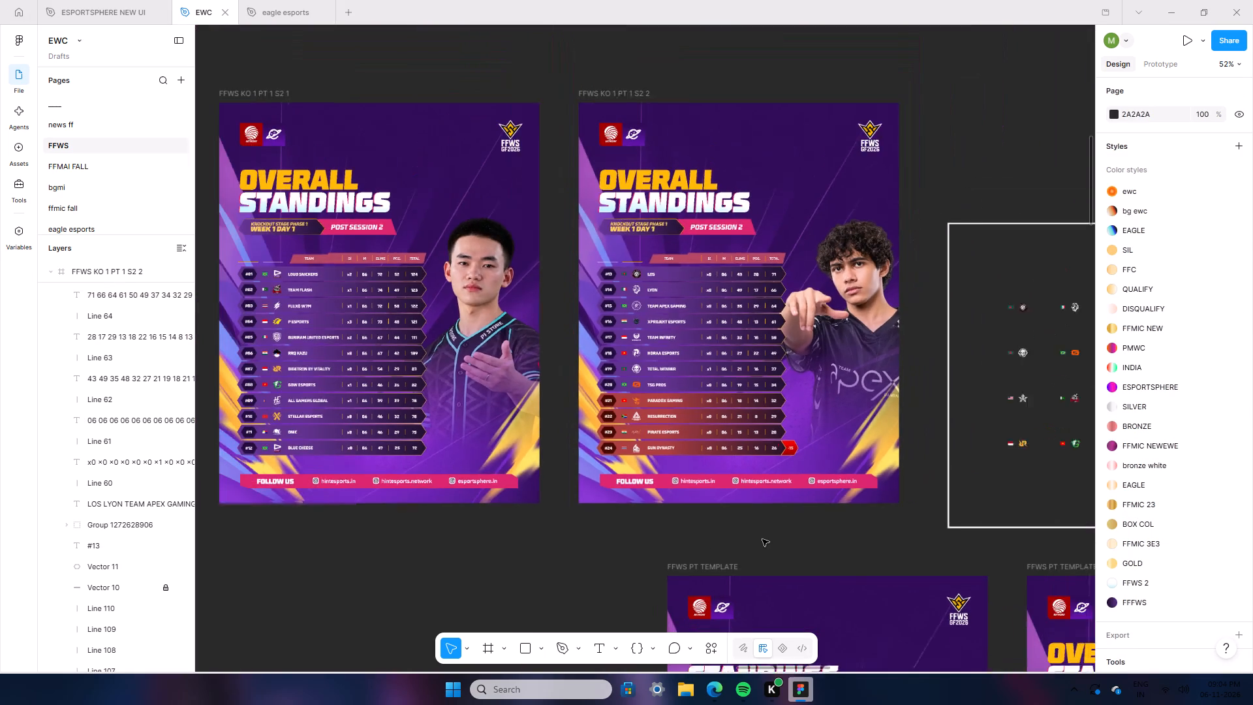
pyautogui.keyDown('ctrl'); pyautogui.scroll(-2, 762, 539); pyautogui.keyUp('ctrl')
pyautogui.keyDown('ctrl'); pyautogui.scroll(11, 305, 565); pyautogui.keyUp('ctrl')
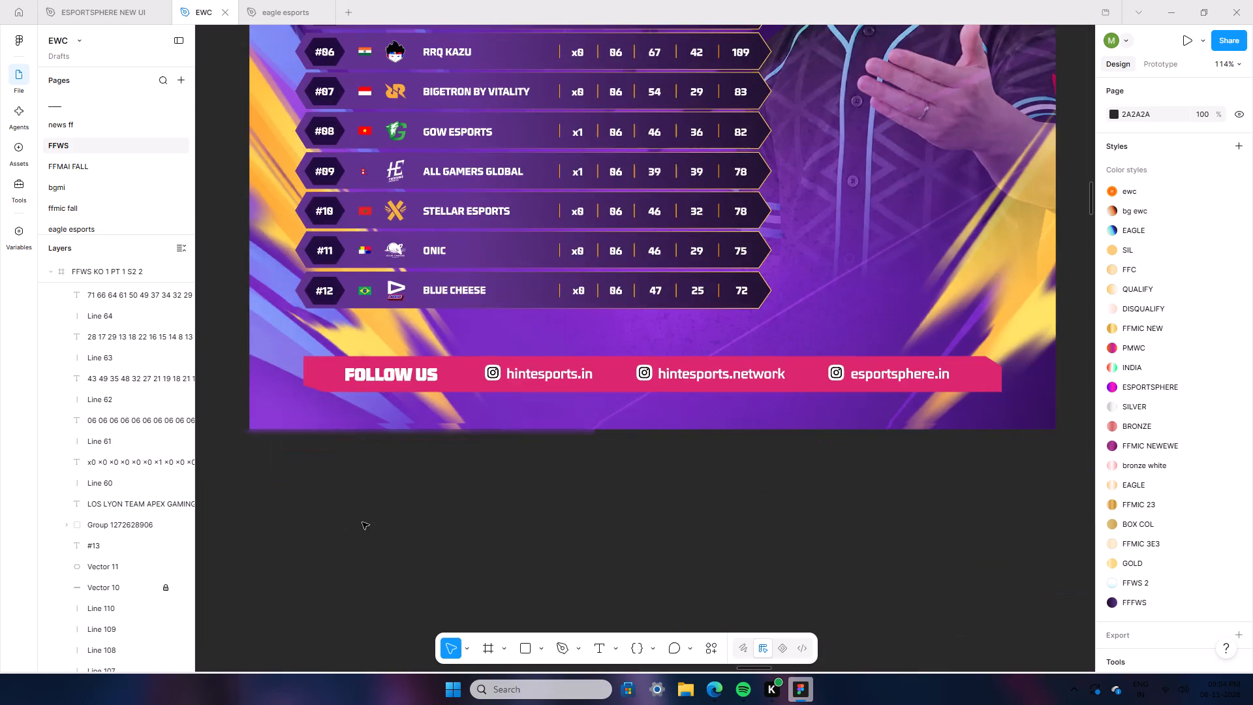
# Replace the flag and logo of row #13 LOS on the second poster with the team's group copied from the Logo Zone.
pyautogui.keyDown('ctrl'); pyautogui.scroll(-20, 379, 542); pyautogui.keyUp('ctrl')
pyautogui.keyDown('ctrl'); pyautogui.scroll(-4, 379, 542); pyautogui.keyUp('ctrl')
pyautogui.keyDown('ctrl'); pyautogui.scroll(2, 806, 505); pyautogui.keyUp('ctrl')
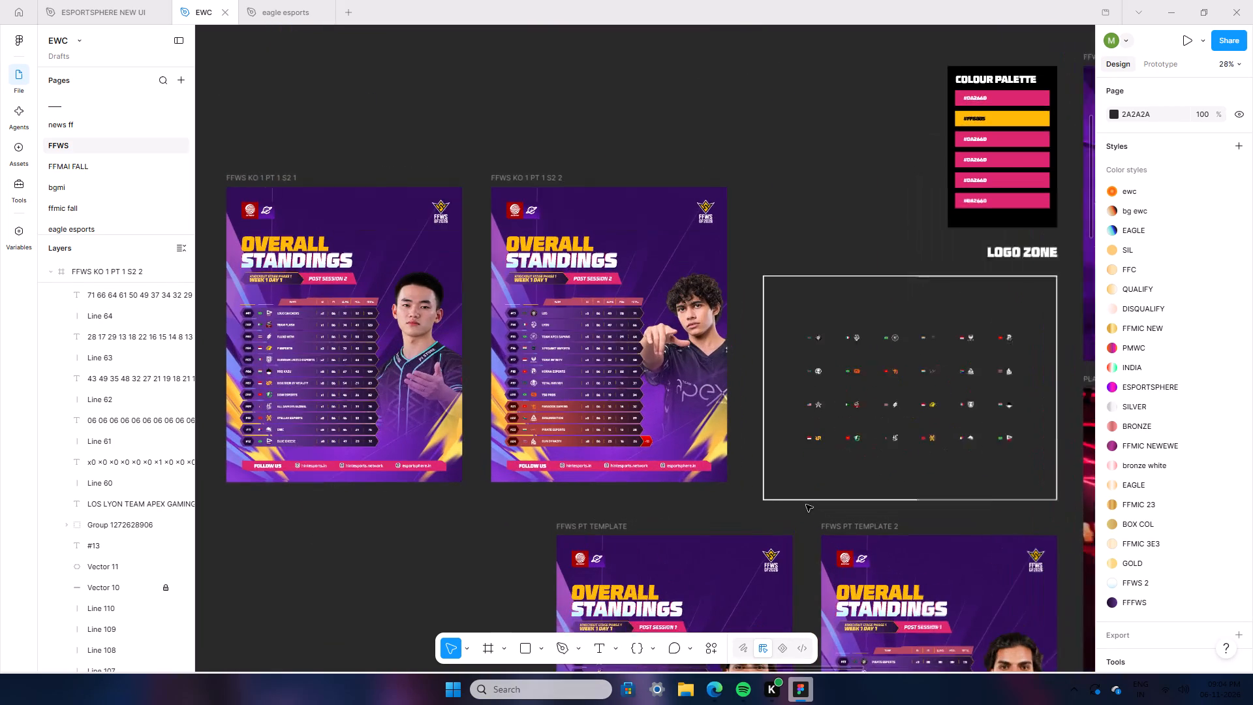
pyautogui.keyDown('ctrl'); pyautogui.scroll(2, 806, 505); pyautogui.keyUp('ctrl')
pyautogui.keyDown('ctrl'); pyautogui.scroll(3, 591, 443); pyautogui.keyUp('ctrl')
pyautogui.keyDown('ctrl'); pyautogui.scroll(1, 707, 478); pyautogui.keyUp('ctrl')
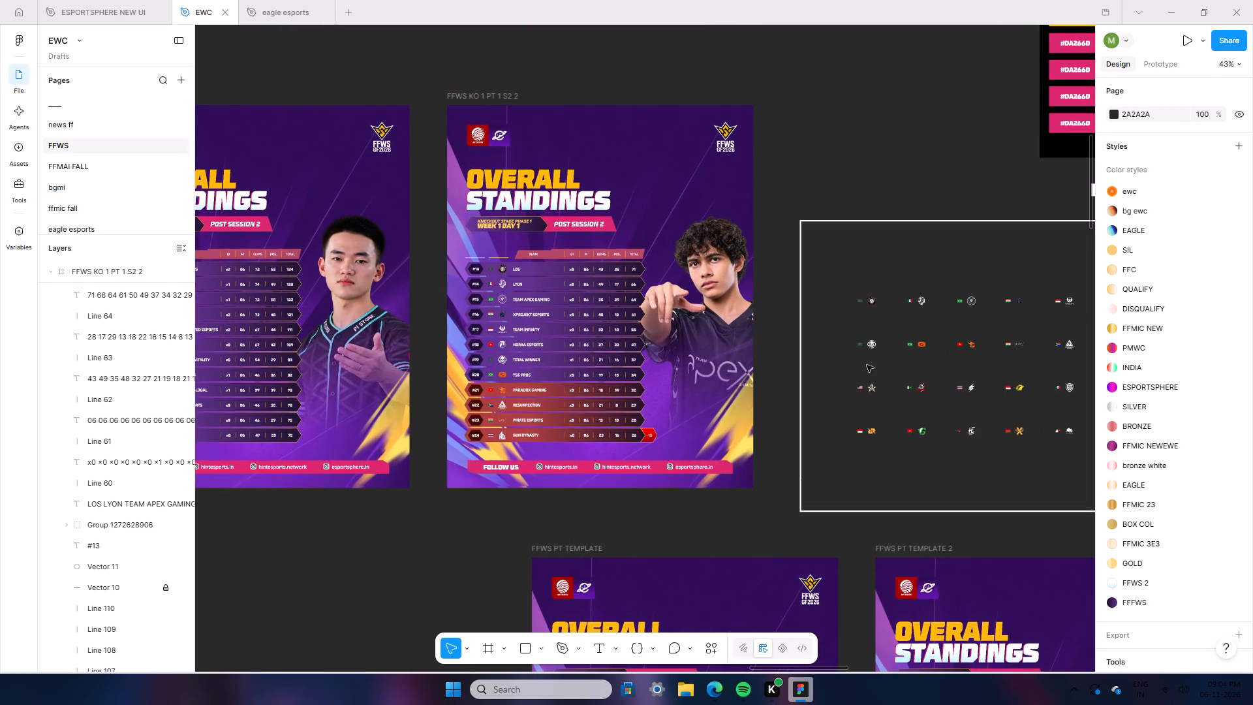
pyautogui.click(916, 345)
pyautogui.rightClick(916, 345)
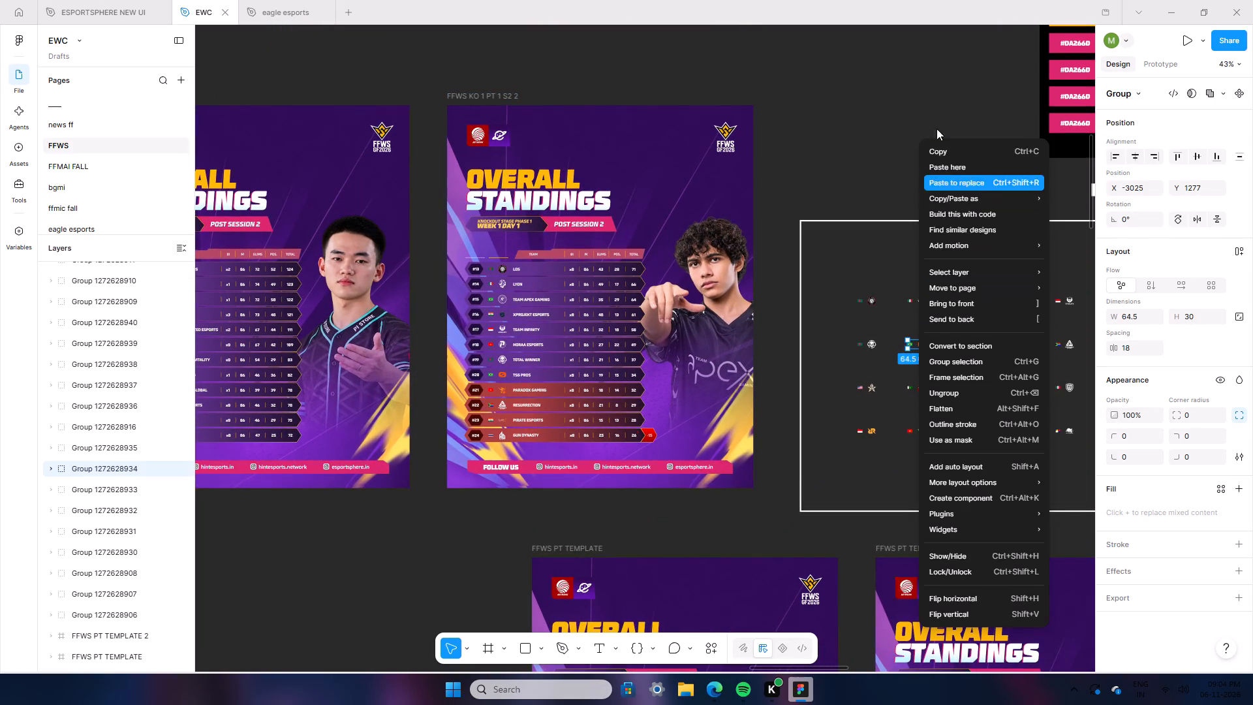
pyautogui.click(943, 151)
pyautogui.click(495, 270)
pyautogui.rightClick(495, 270)
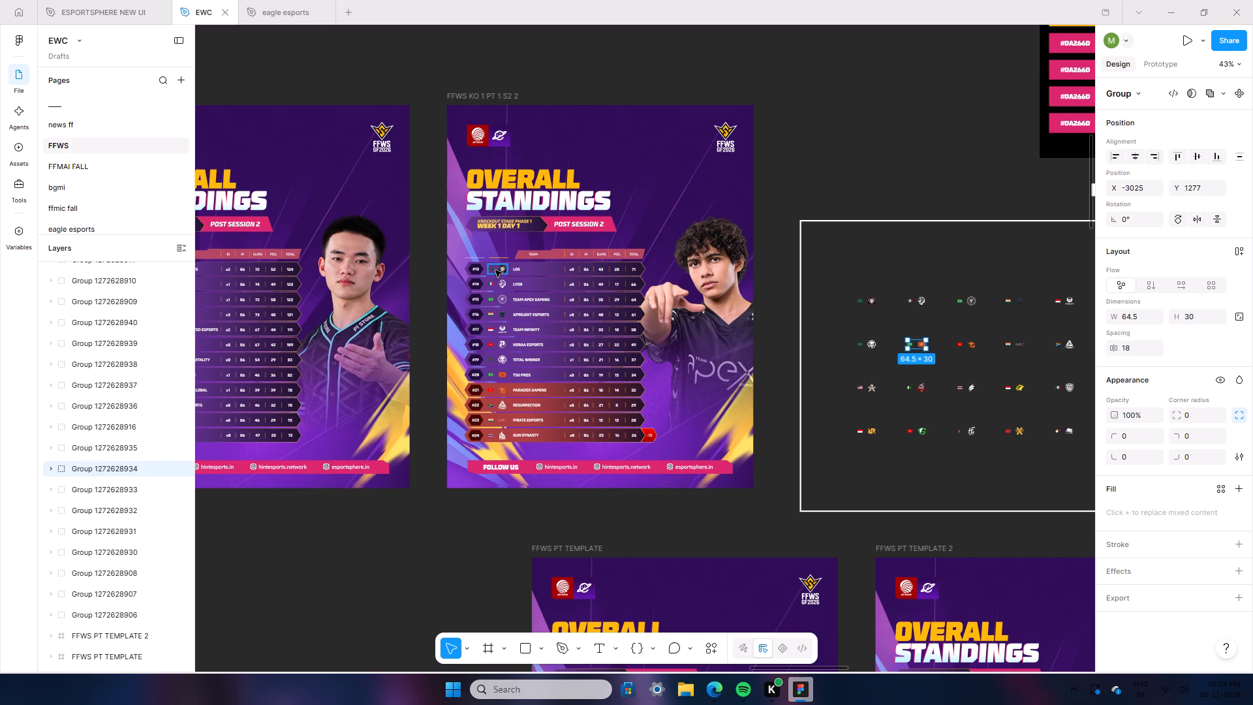
pyautogui.click(548, 199)
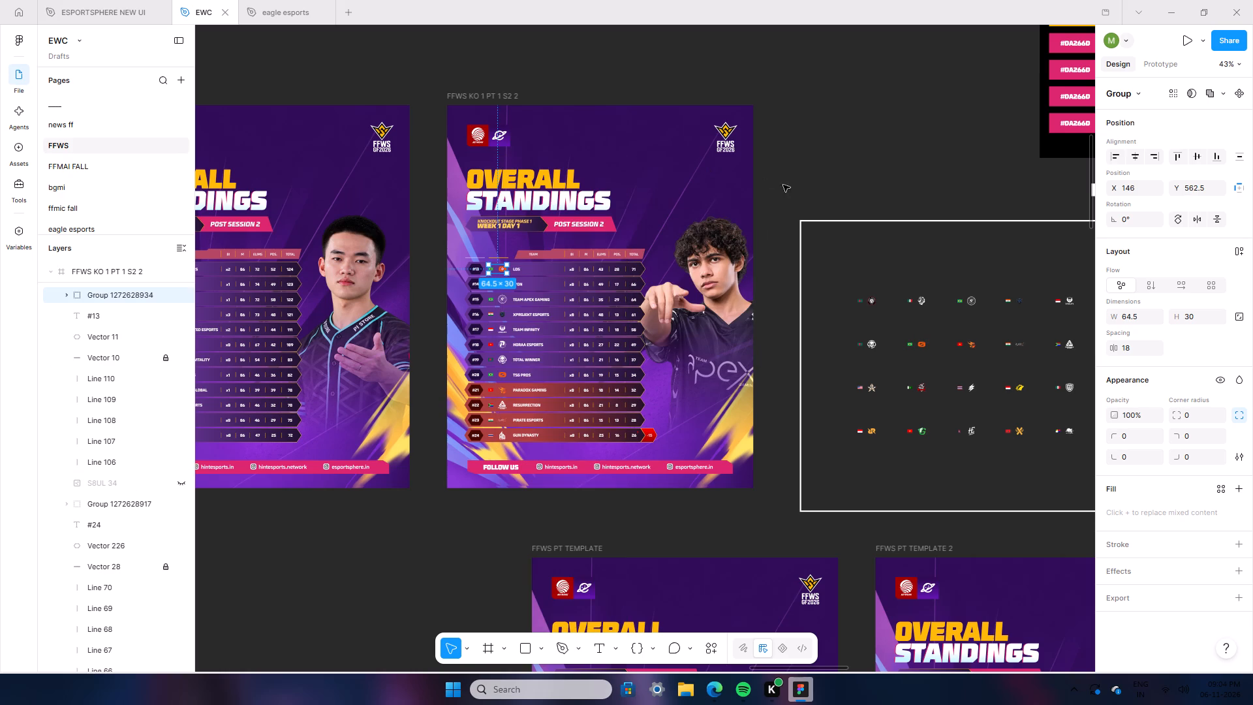
pyautogui.click(859, 185)
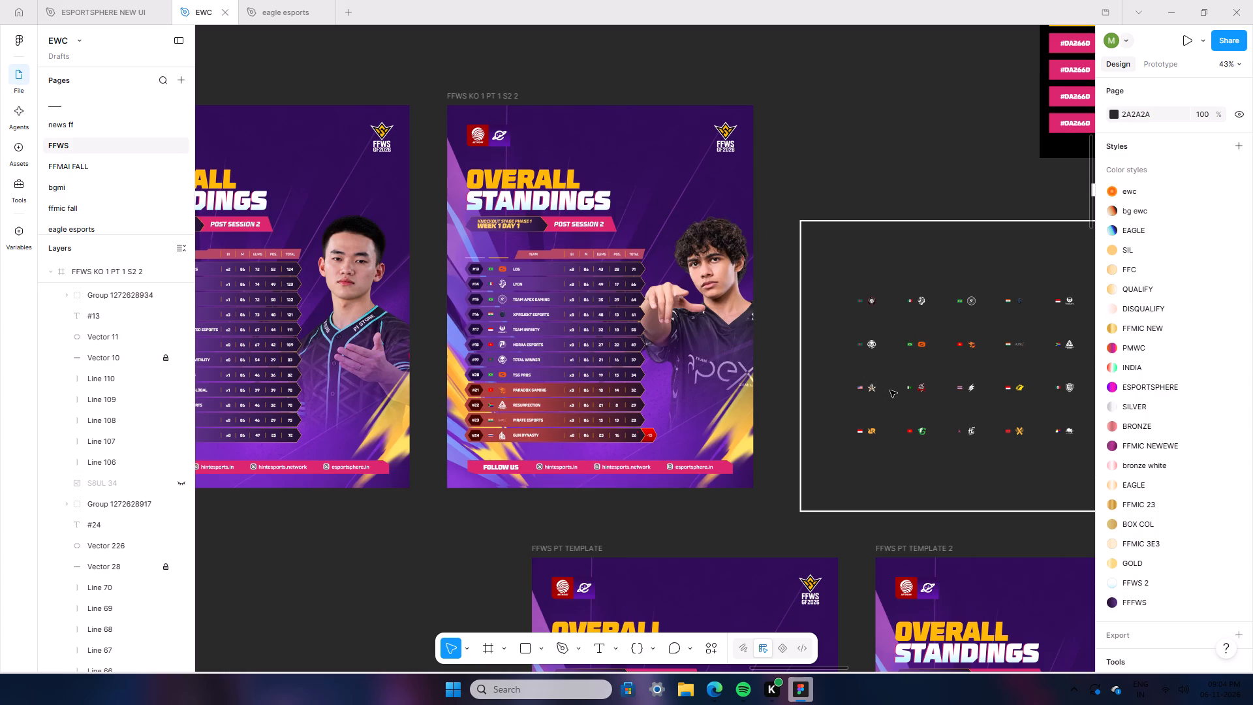
# Replace the flag and logo of row #15 Team Apex Gaming with the matching group copied from the Logo Zone's second row.
pyautogui.click(1012, 344)
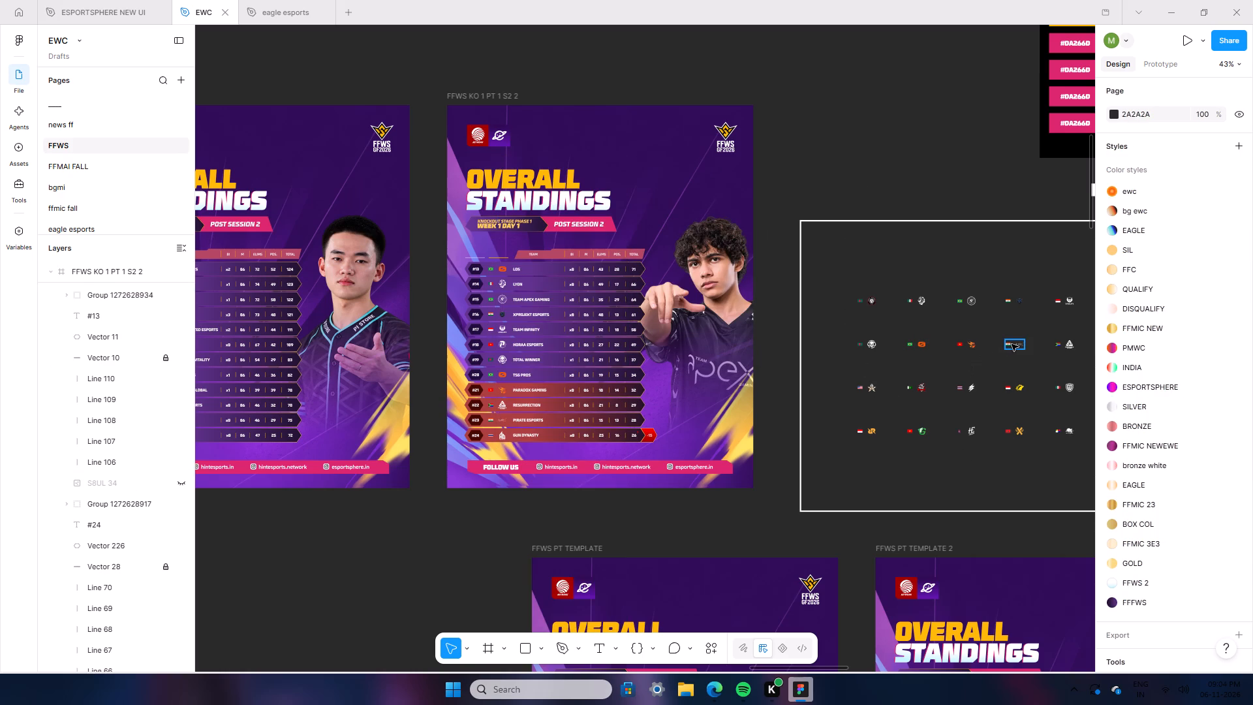
pyautogui.rightClick(1012, 344)
pyautogui.click(1024, 148)
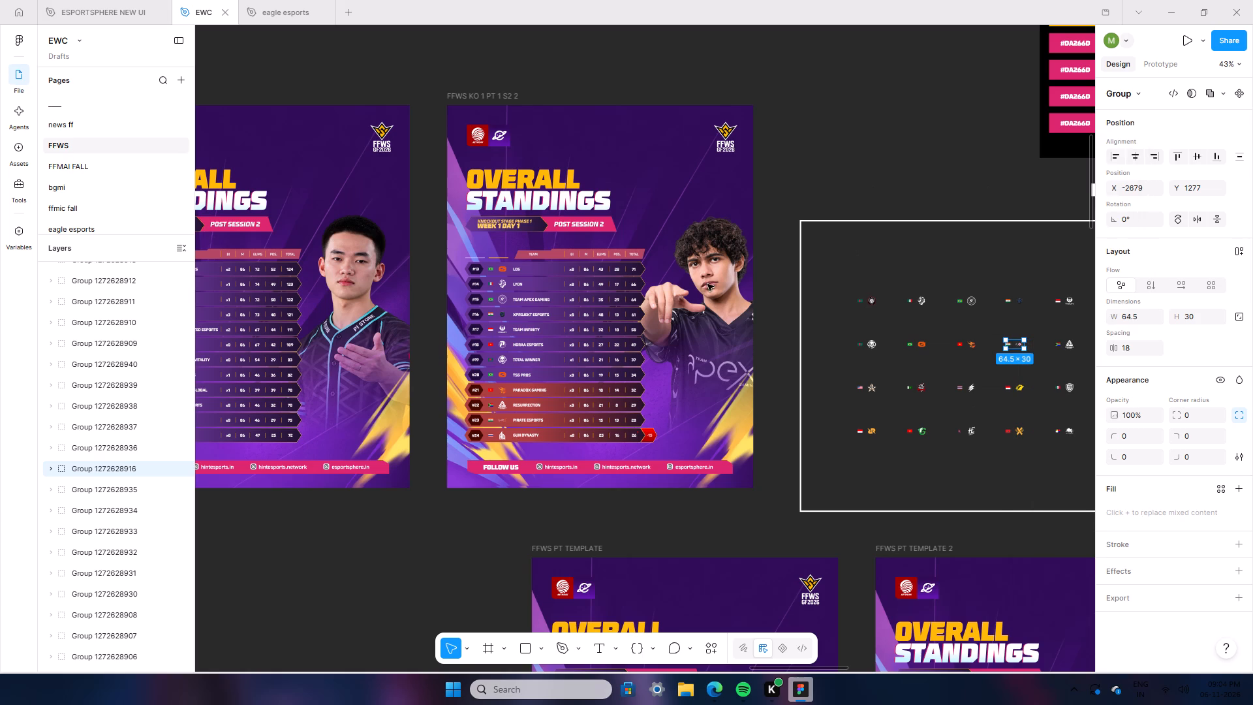
pyautogui.click(503, 297)
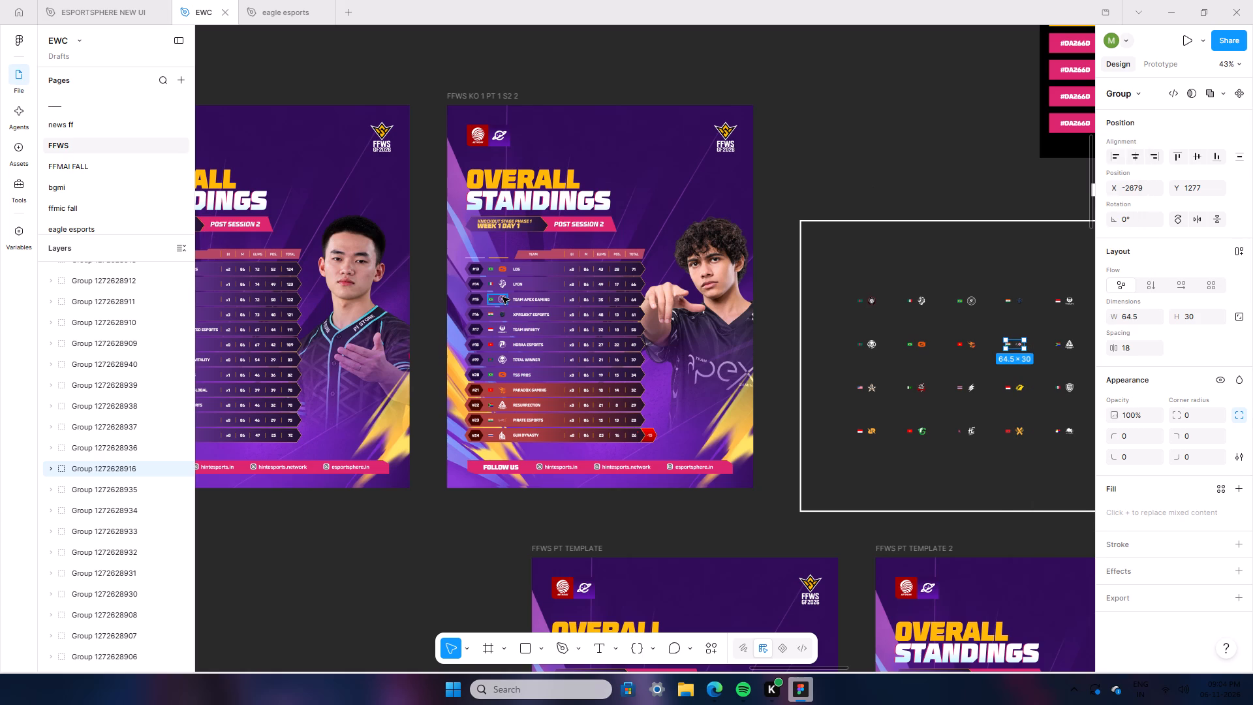
pyautogui.rightClick(503, 297)
pyautogui.click(540, 202)
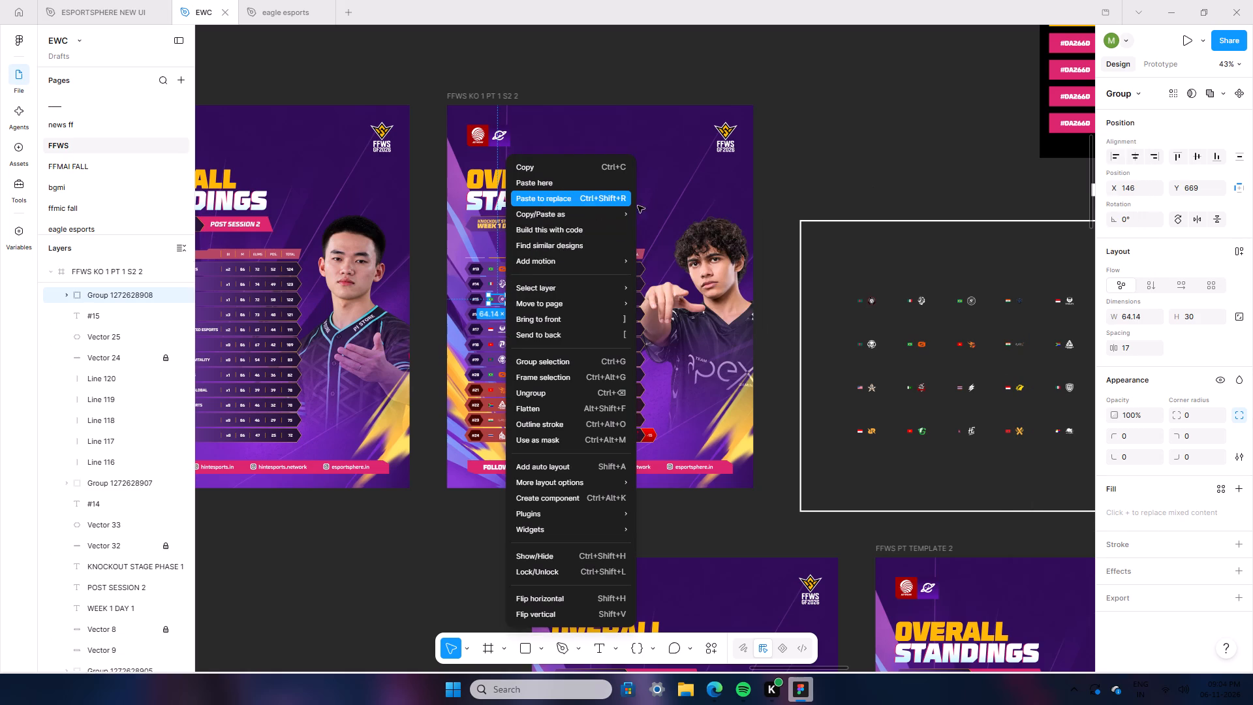
pyautogui.click(868, 189)
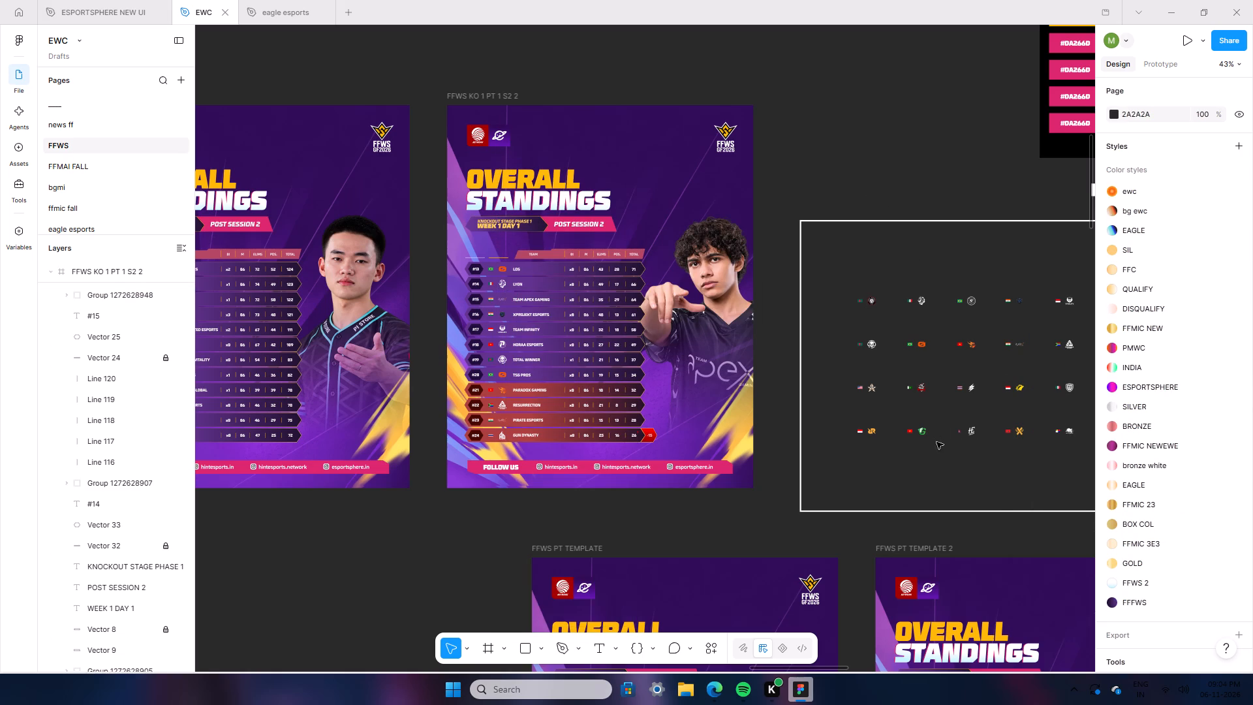
# Replace the flag and logo in poster row #16 with the orange-logo group copied from the Logo Zone's bottom row.
pyautogui.click(1013, 435)
pyautogui.rightClick(1013, 435)
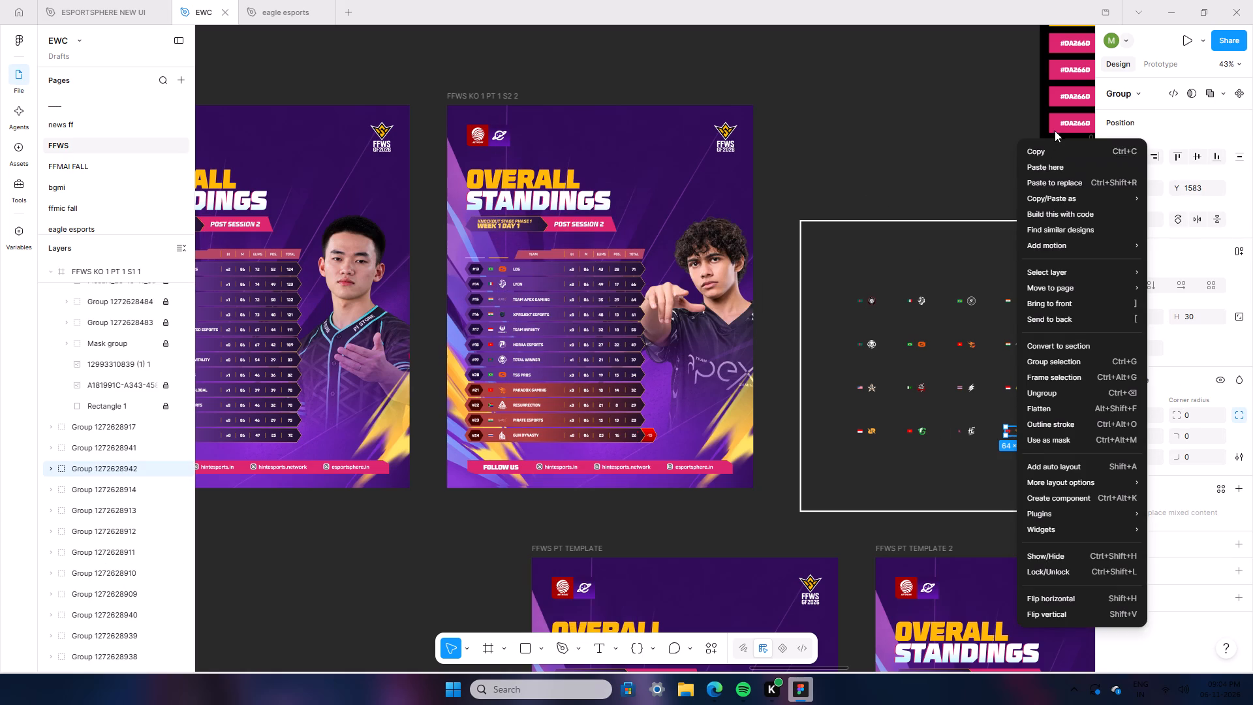
pyautogui.click(1053, 155)
pyautogui.click(489, 310)
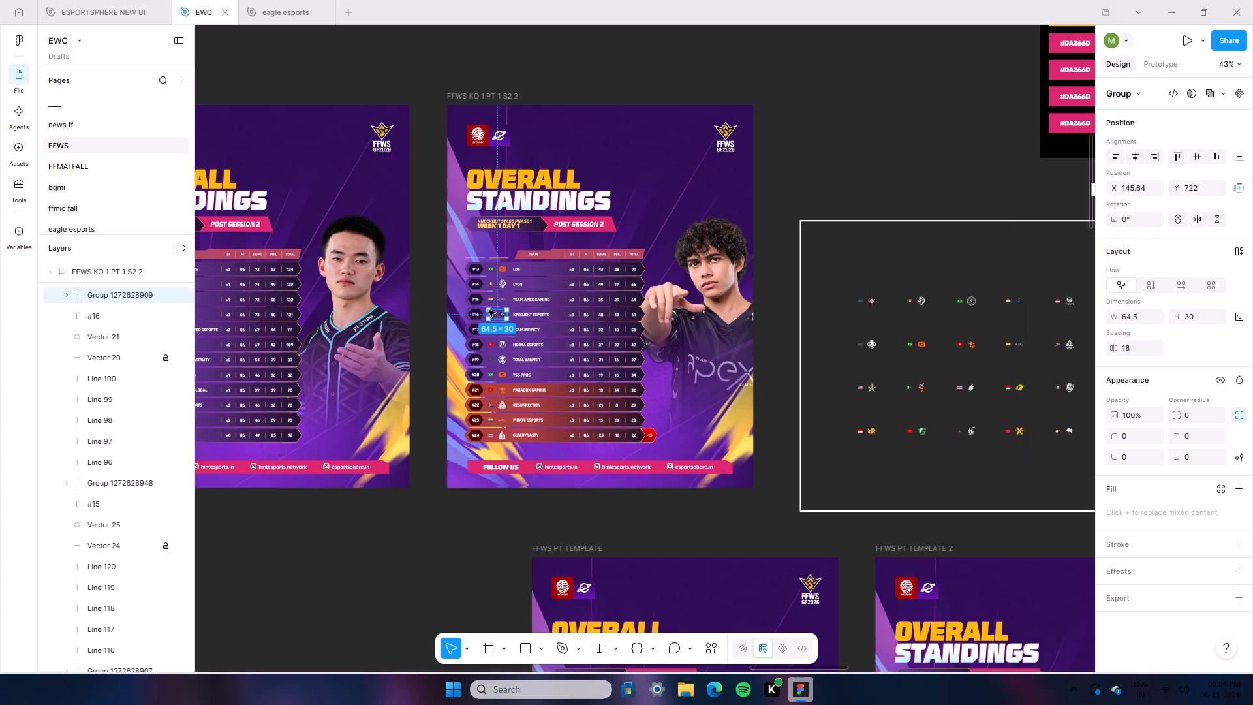
pyautogui.rightClick(489, 310)
pyautogui.click(542, 200)
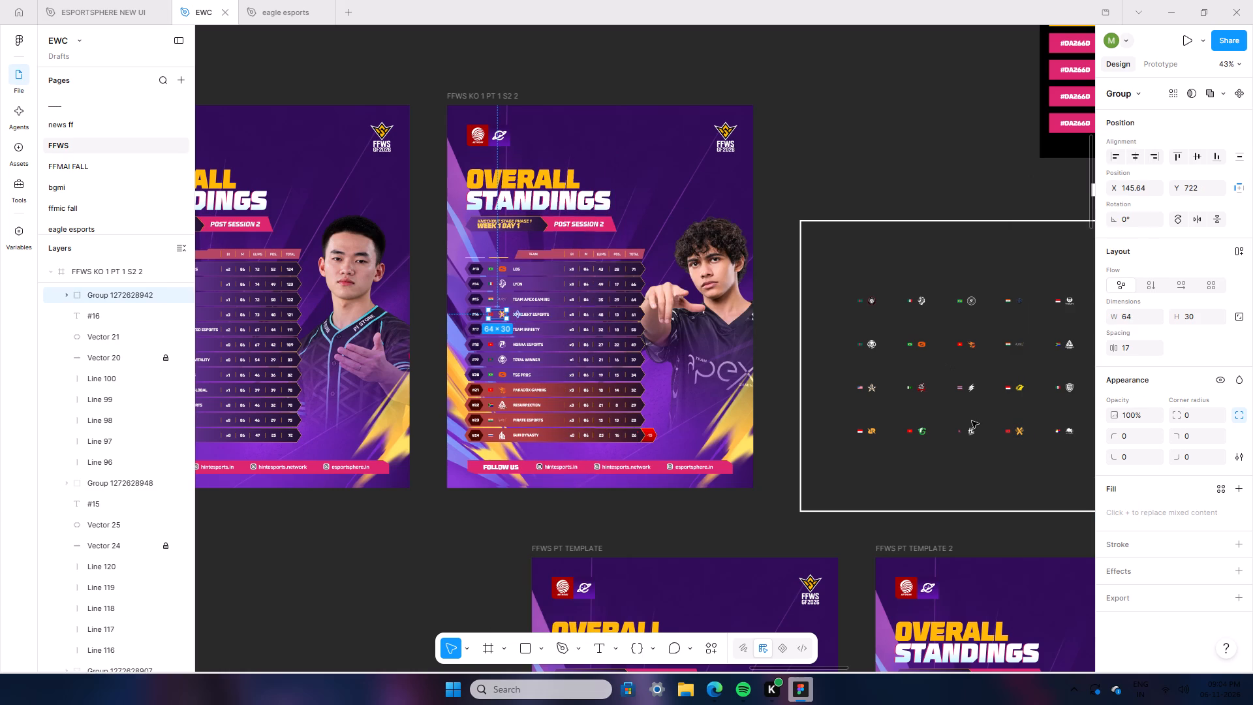
pyautogui.click(805, 189)
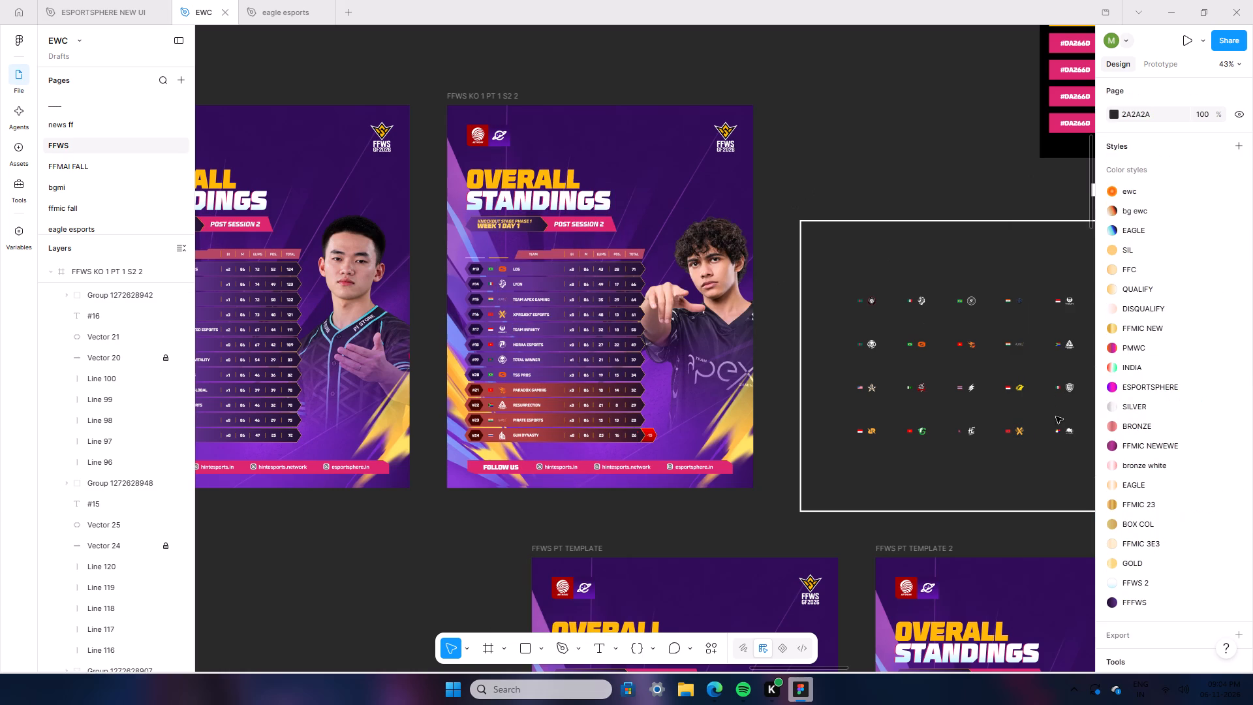
# Replace the flag and logo of row #17 Team Infinity with the first group copied from the Logo Zone's second row.
pyautogui.click(869, 347)
pyautogui.rightClick(869, 347)
pyautogui.click(921, 149)
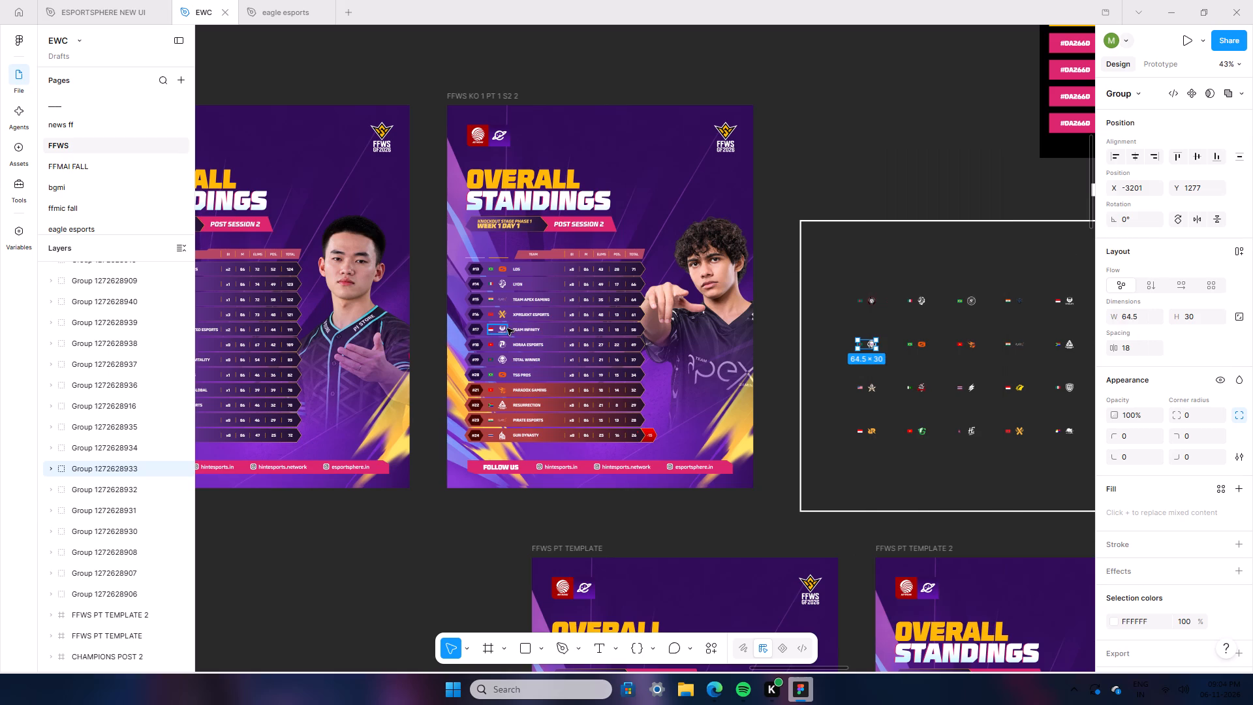
pyautogui.click(500, 332)
pyautogui.rightClick(500, 332)
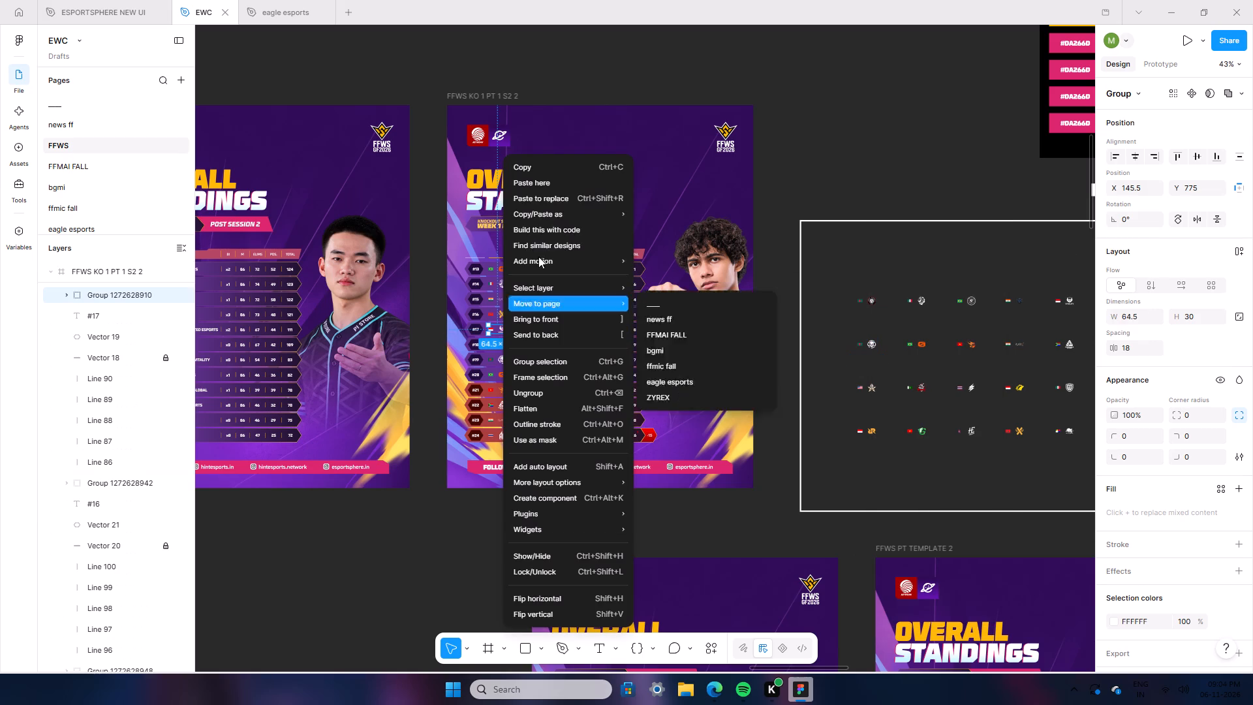
pyautogui.click(553, 202)
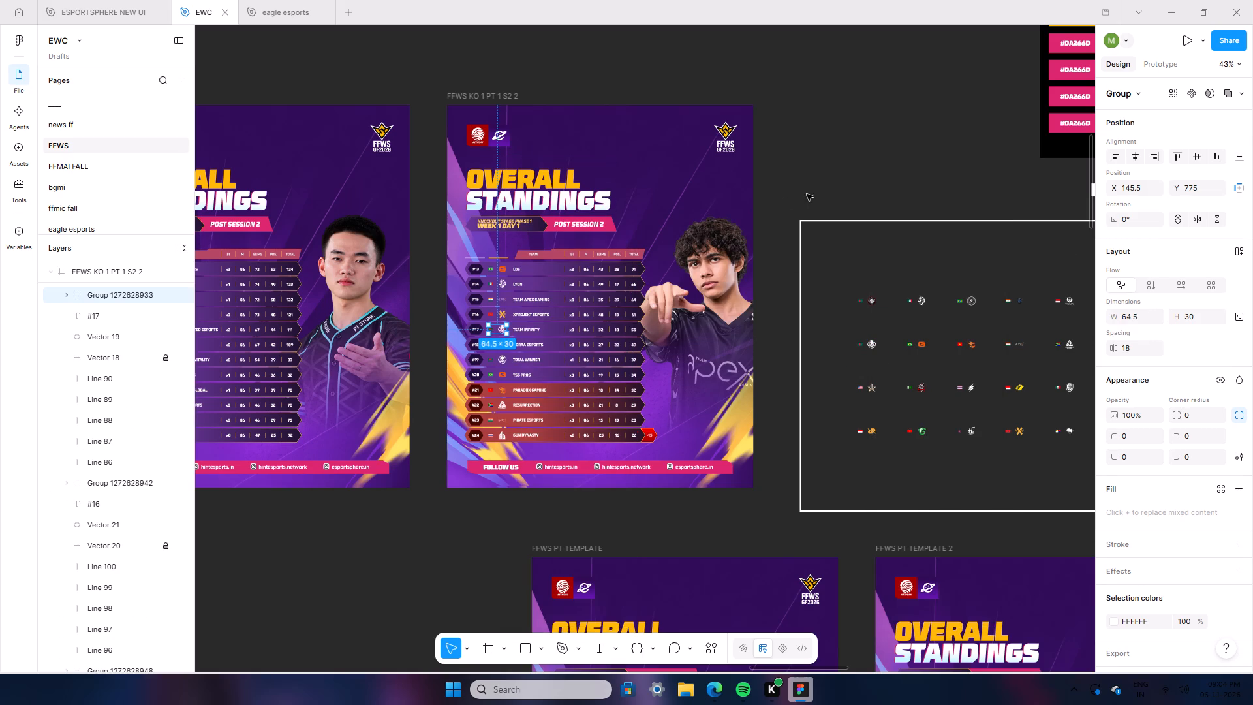
pyautogui.click(844, 182)
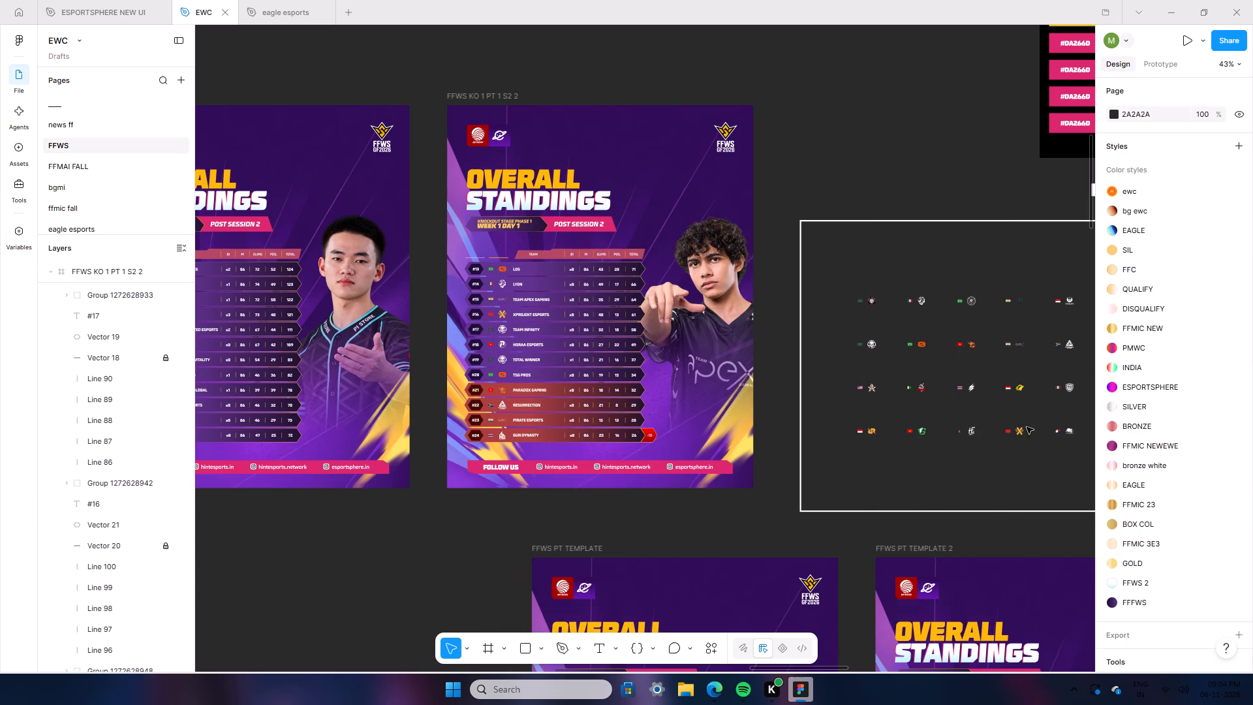
# Replace the flag and logo of row #18 Horaa Esports with the matching group copied from the Logo Zone's bottom row.
pyautogui.click(970, 426)
pyautogui.rightClick(970, 426)
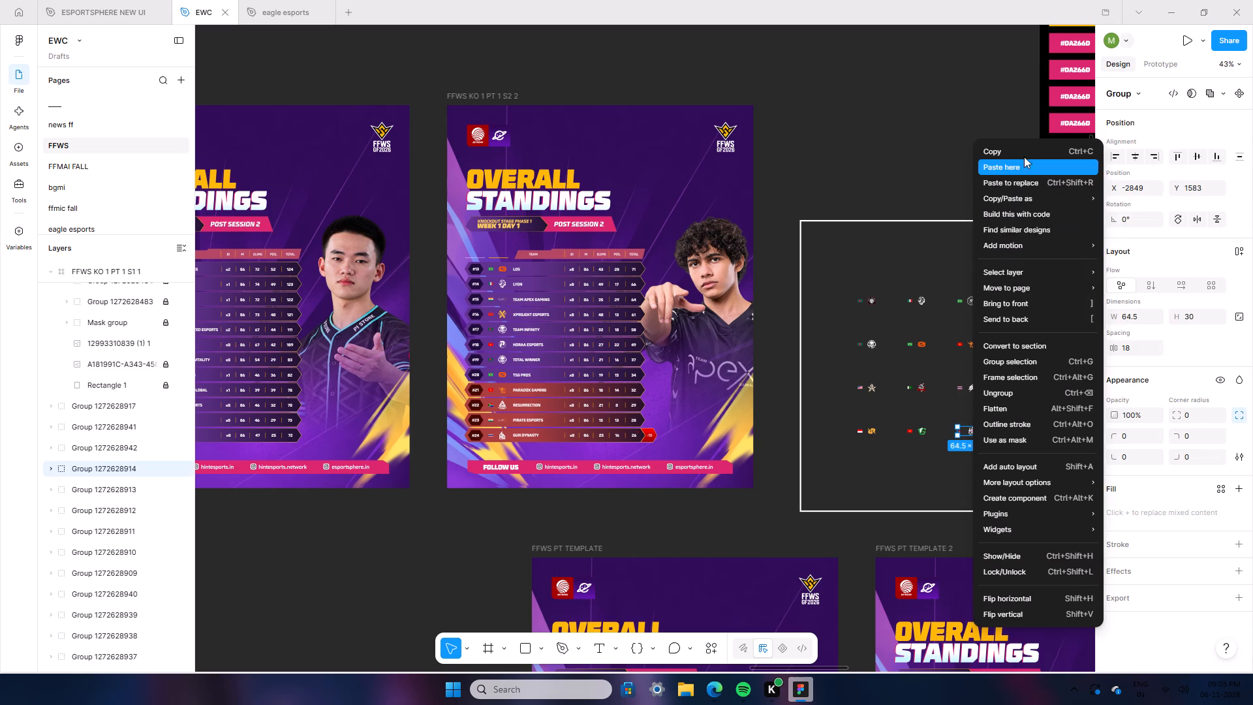
pyautogui.click(1021, 155)
pyautogui.click(497, 347)
pyautogui.rightClick(497, 347)
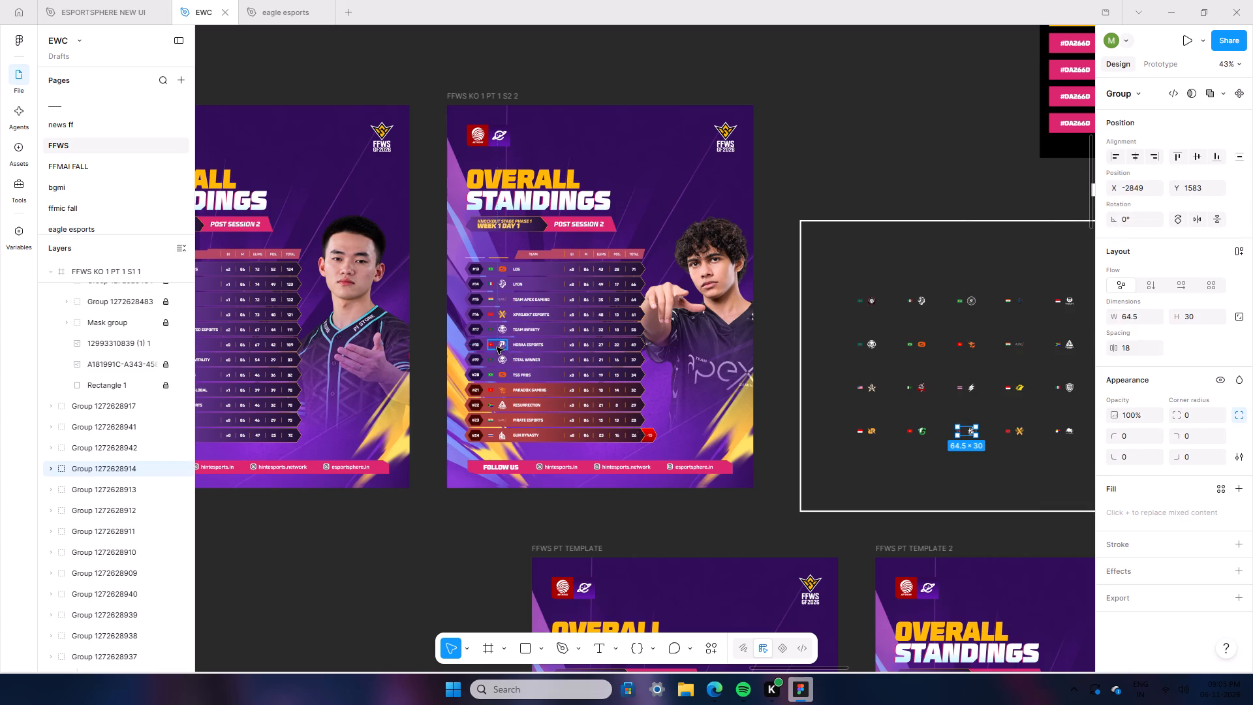
pyautogui.click(566, 195)
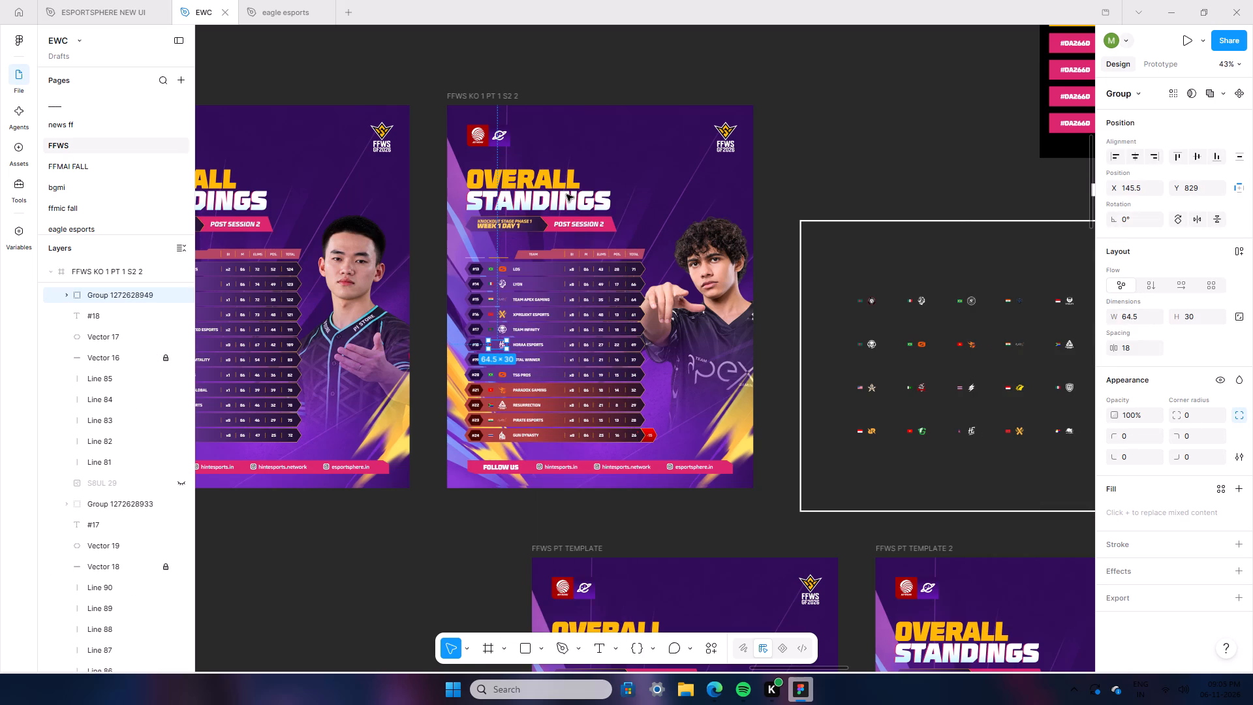
pyautogui.click(825, 164)
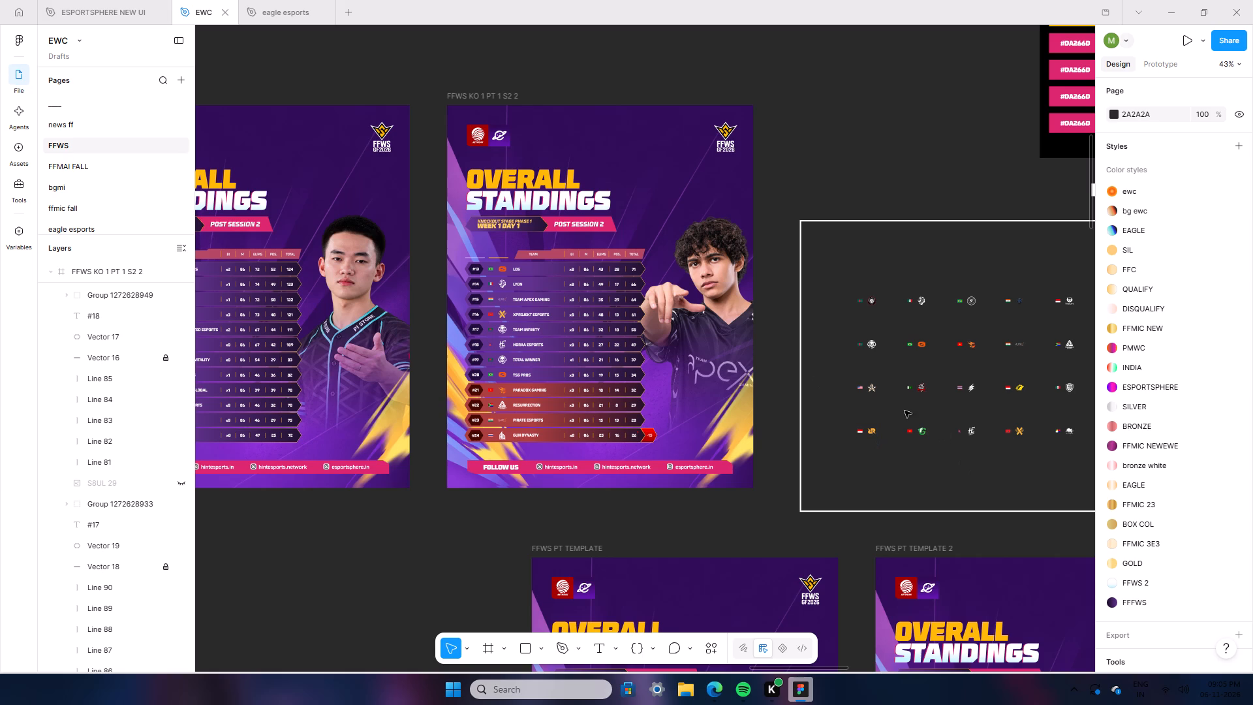
# Replace the flag and logo of row #19 Total Winner with the red-logo group copied from the Logo Zone's third row.
pyautogui.click(923, 390)
pyautogui.rightClick(923, 390)
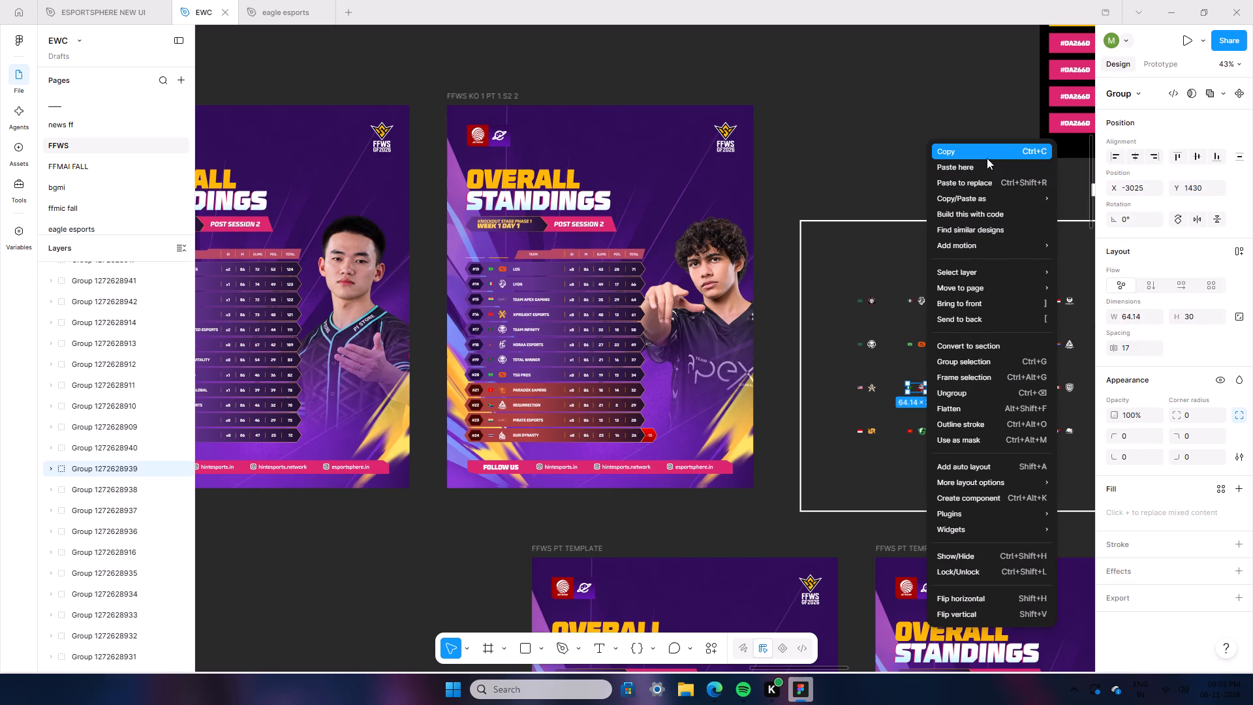
pyautogui.click(987, 158)
pyautogui.click(496, 359)
pyautogui.rightClick(496, 359)
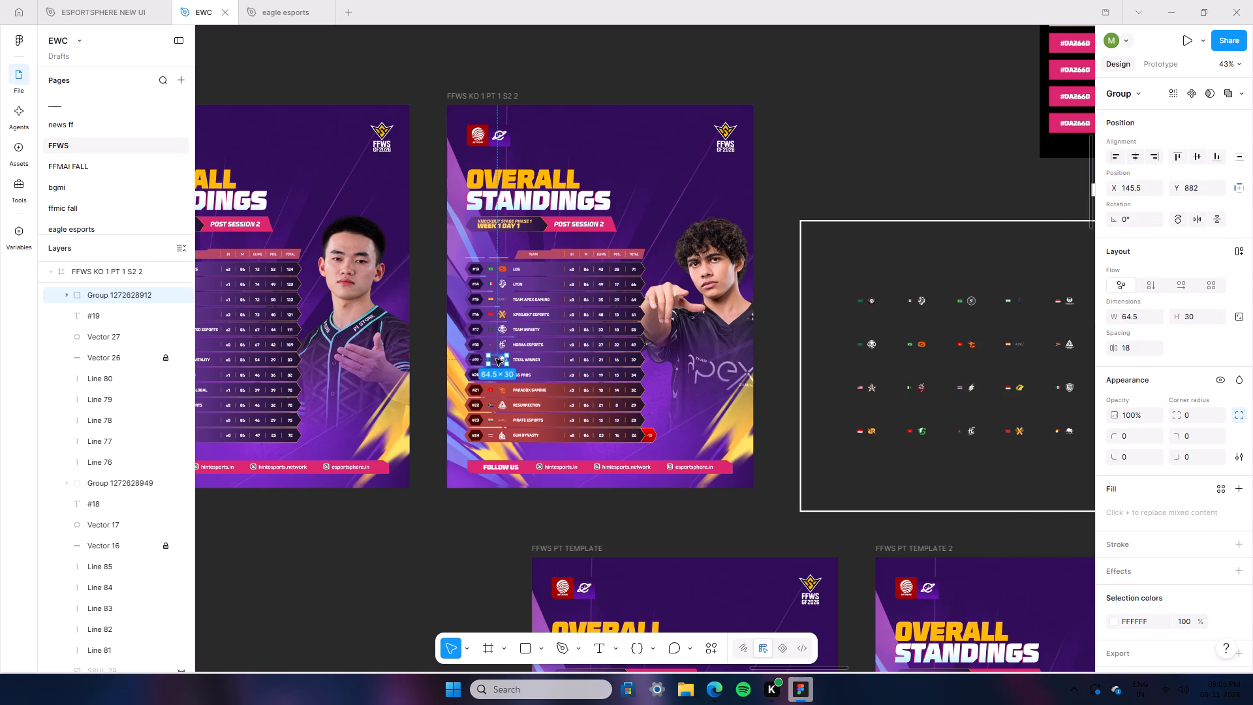
pyautogui.click(574, 192)
pyautogui.click(804, 183)
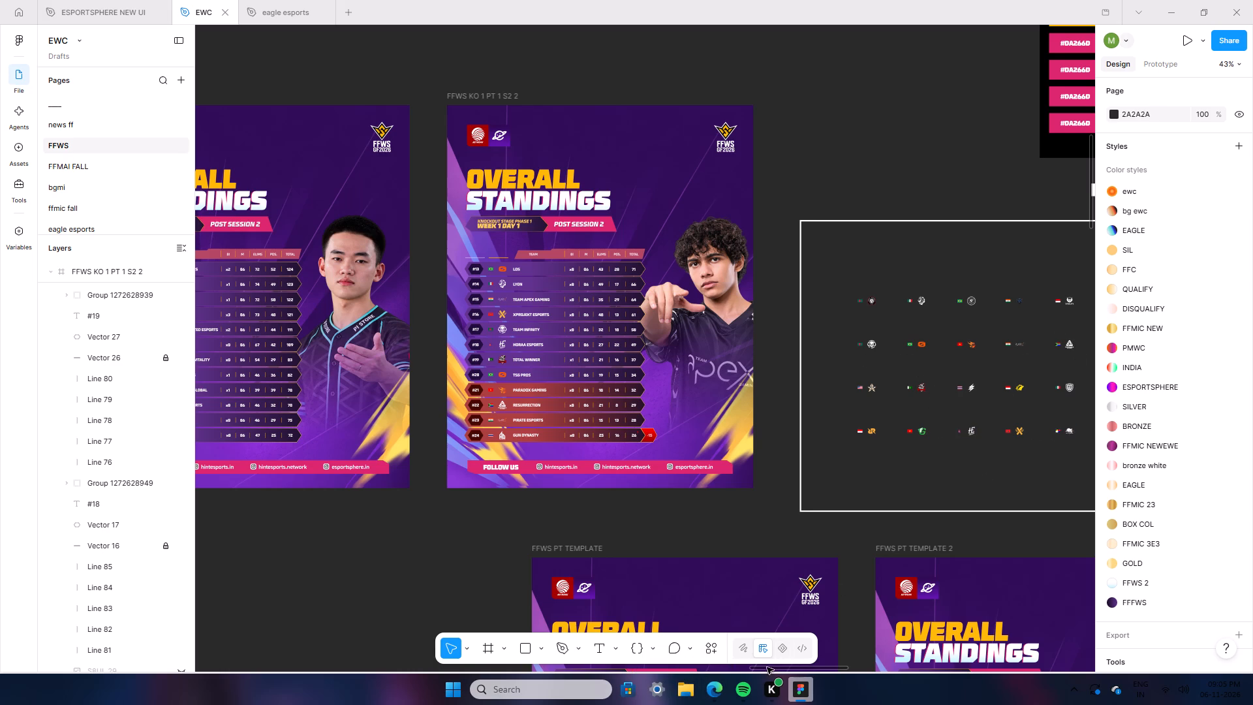
# Replace the flag and logo in poster row #20 with the last group copied from the Logo Zone's third row.
pyautogui.moveTo(767, 667); pyautogui.dragTo(779, 665)
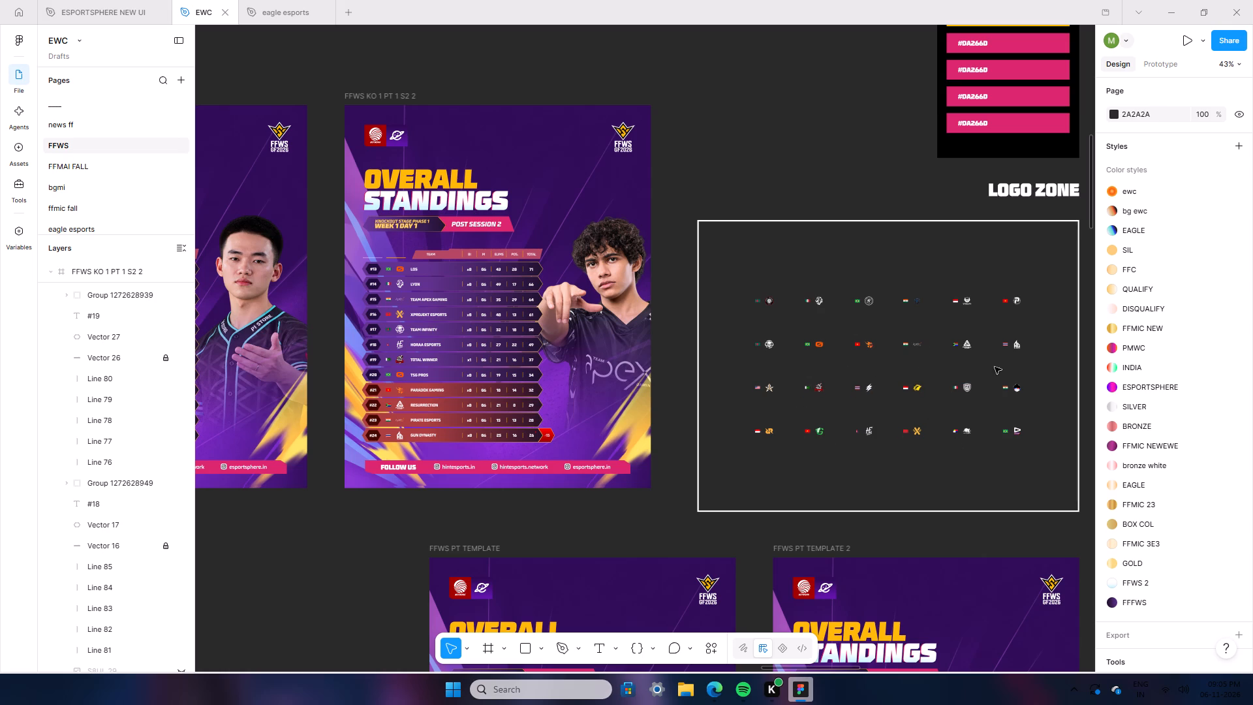
pyautogui.click(1010, 385)
pyautogui.rightClick(1010, 385)
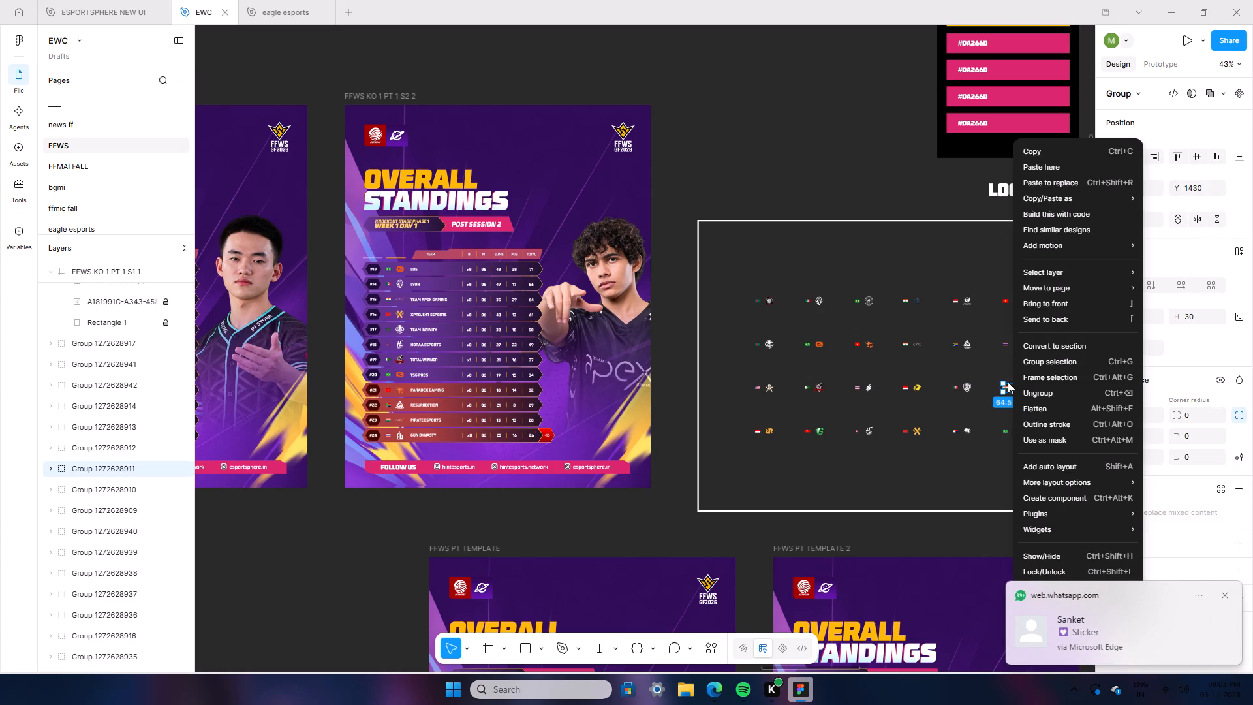
pyautogui.click(1036, 157)
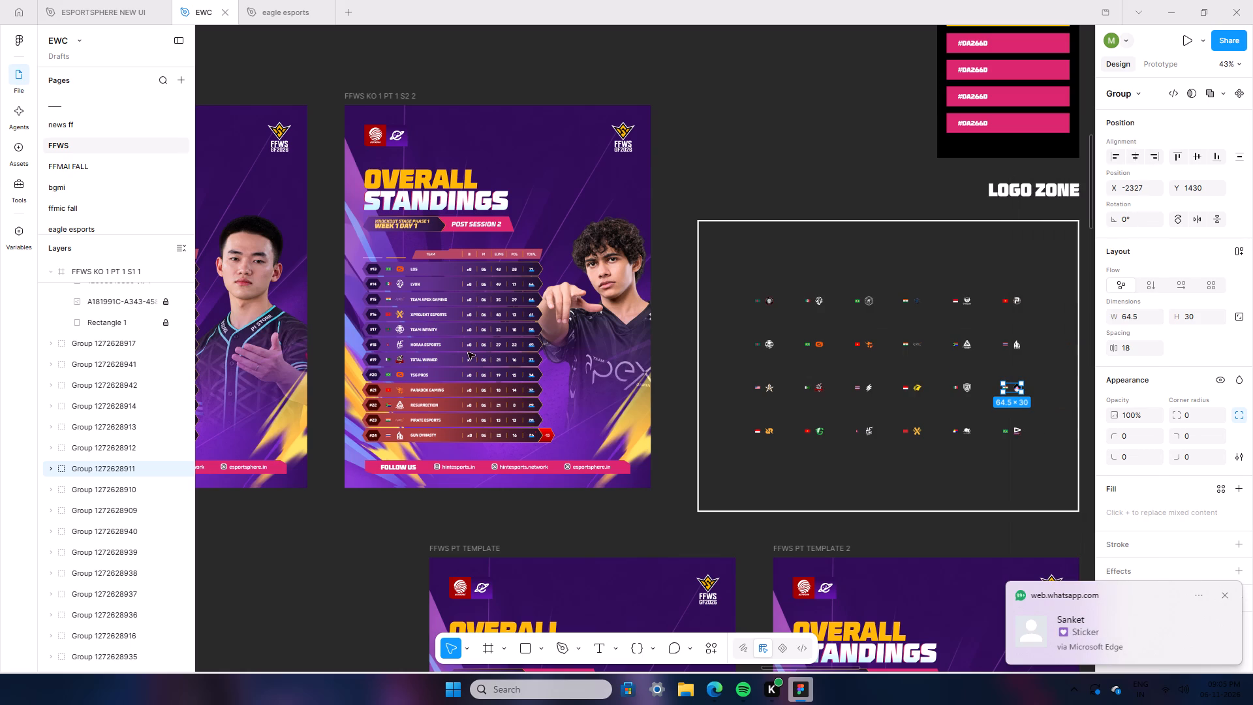
pyautogui.click(391, 371)
pyautogui.rightClick(391, 371)
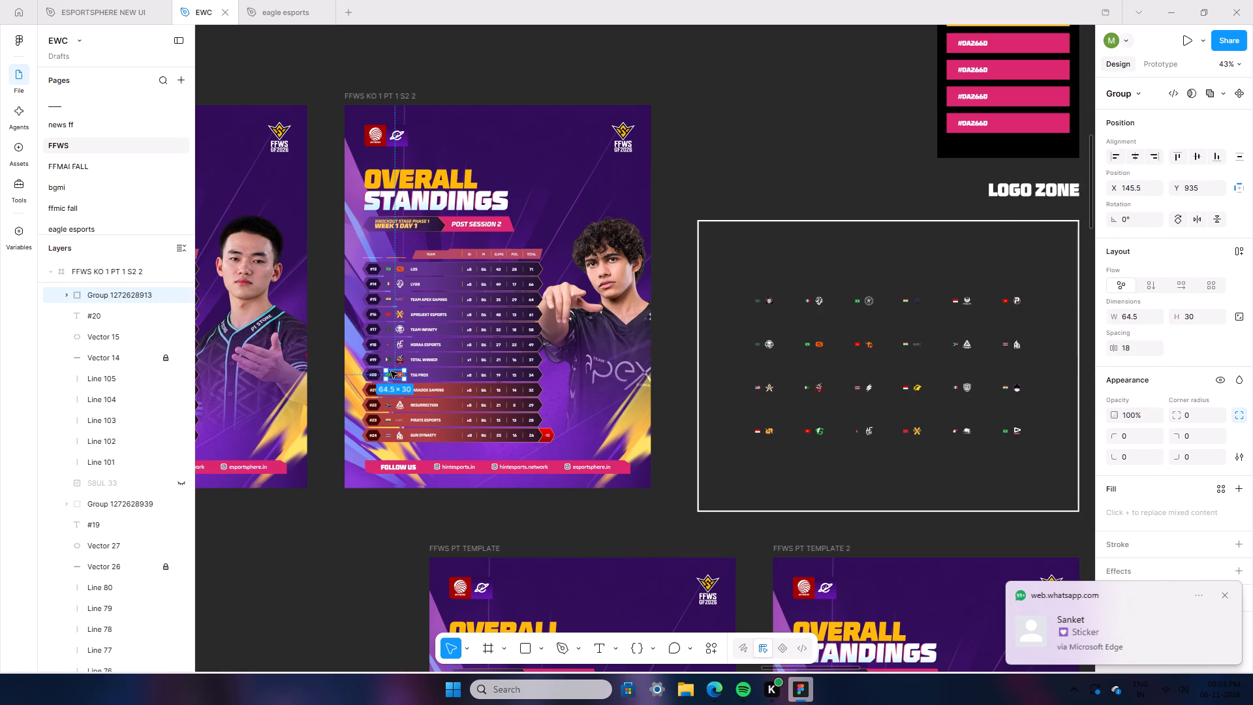
pyautogui.click(451, 201)
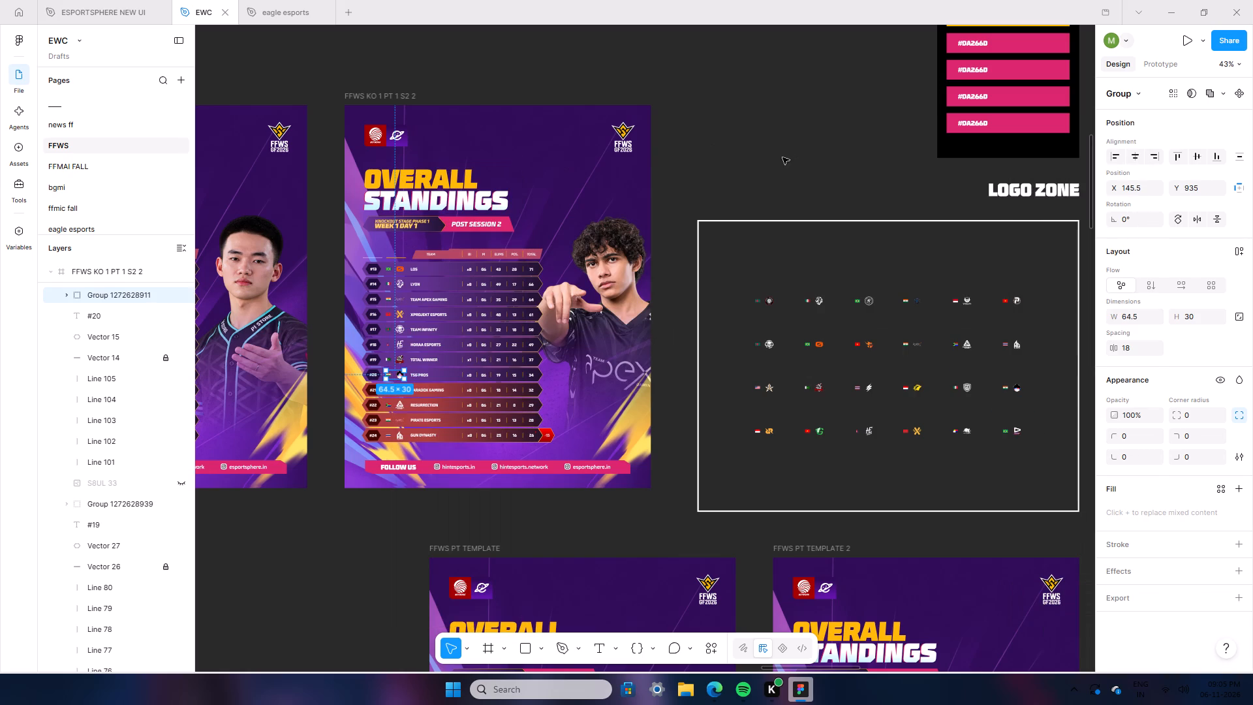
pyautogui.click(782, 157)
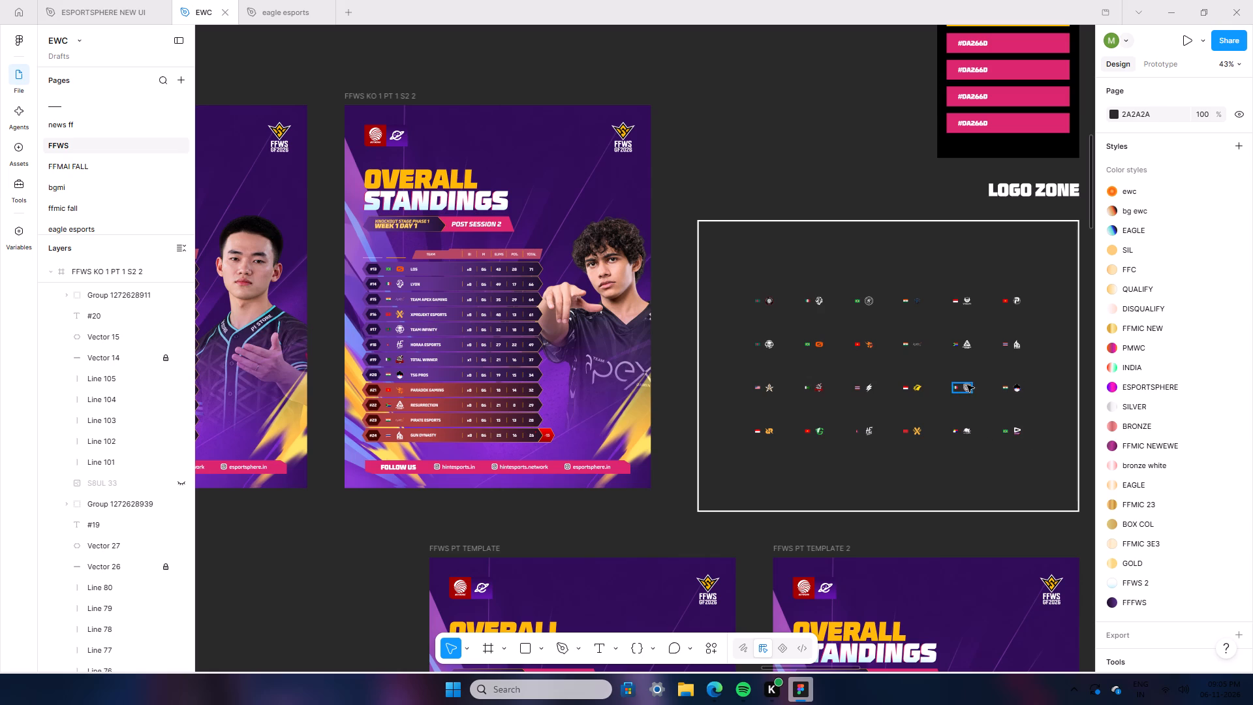
# Copy the fifth flag-and-logo group in the Logo Zone's second row for use in the poster's standings table.
pyautogui.rightClick(967, 341)
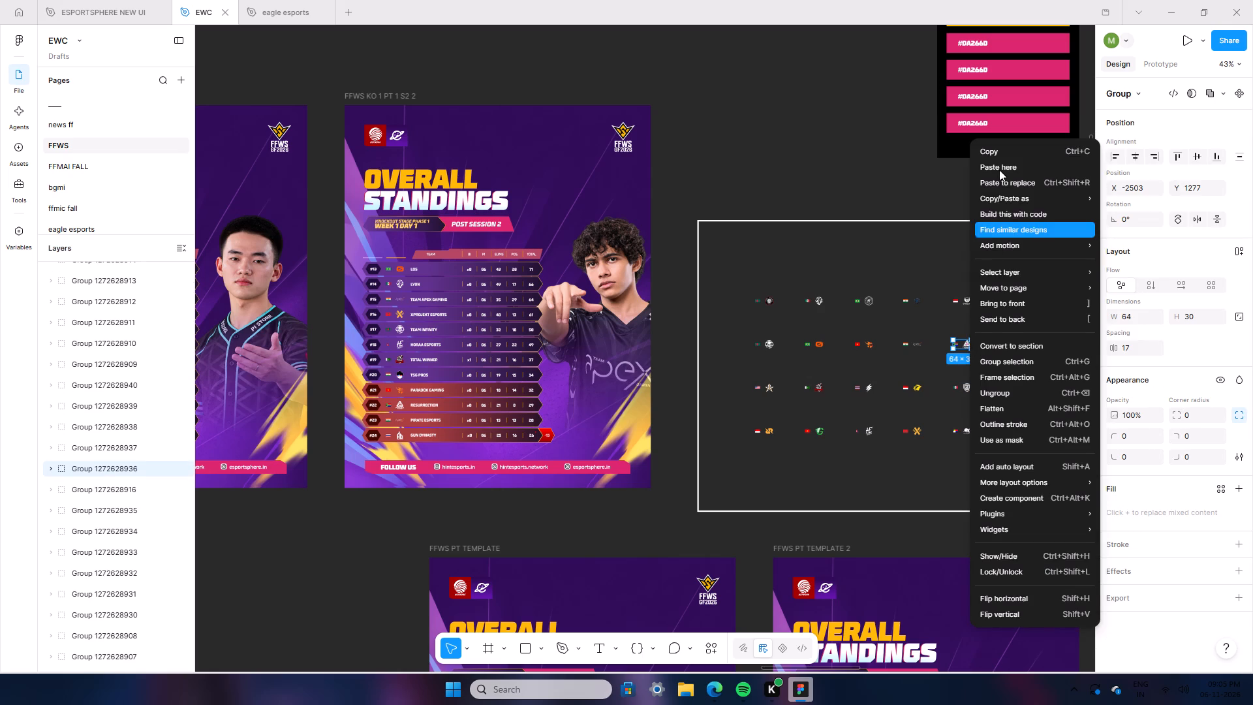
pyautogui.click(989, 154)
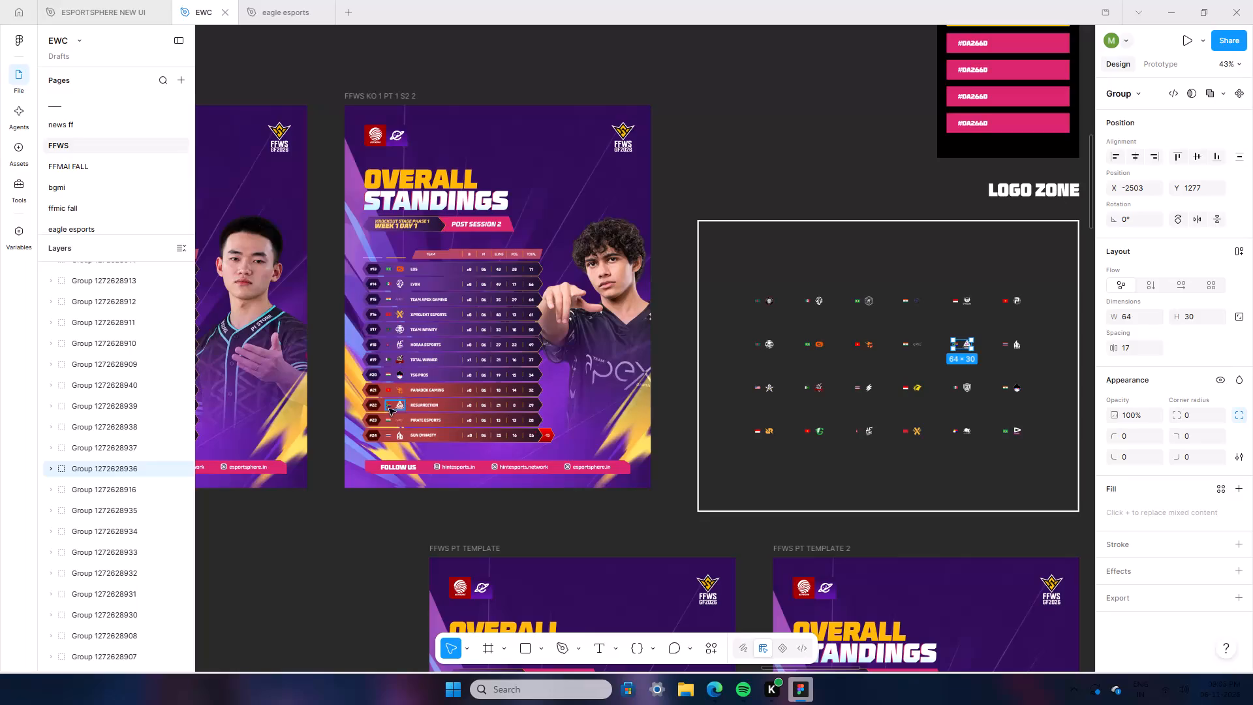
# Replace the flag and logo of row #21 Paradox Gaming with the group already copied from the Logo Zone.
pyautogui.click(394, 393)
pyautogui.rightClick(394, 393)
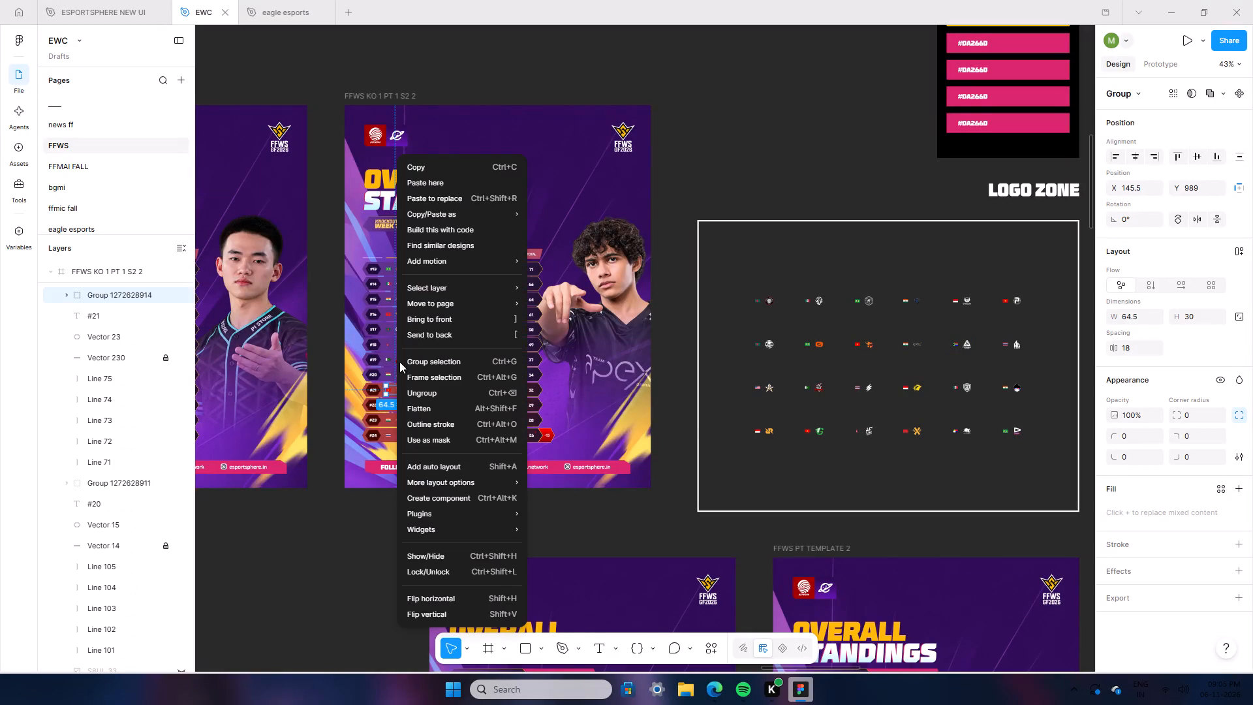
pyautogui.click(450, 192)
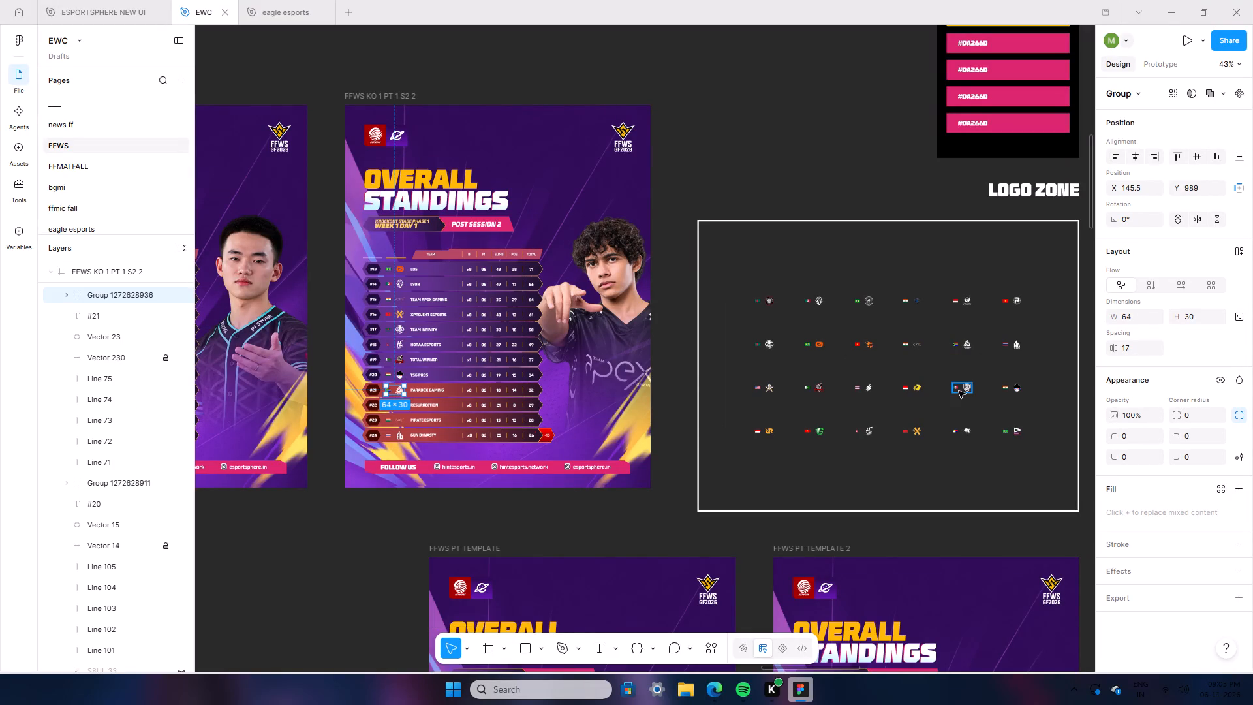
# Replace the flag and logo of row #22 Resurrection with the fourth group copied from the Logo Zone's top row.
pyautogui.click(909, 300)
pyautogui.rightClick(909, 300)
pyautogui.click(953, 148)
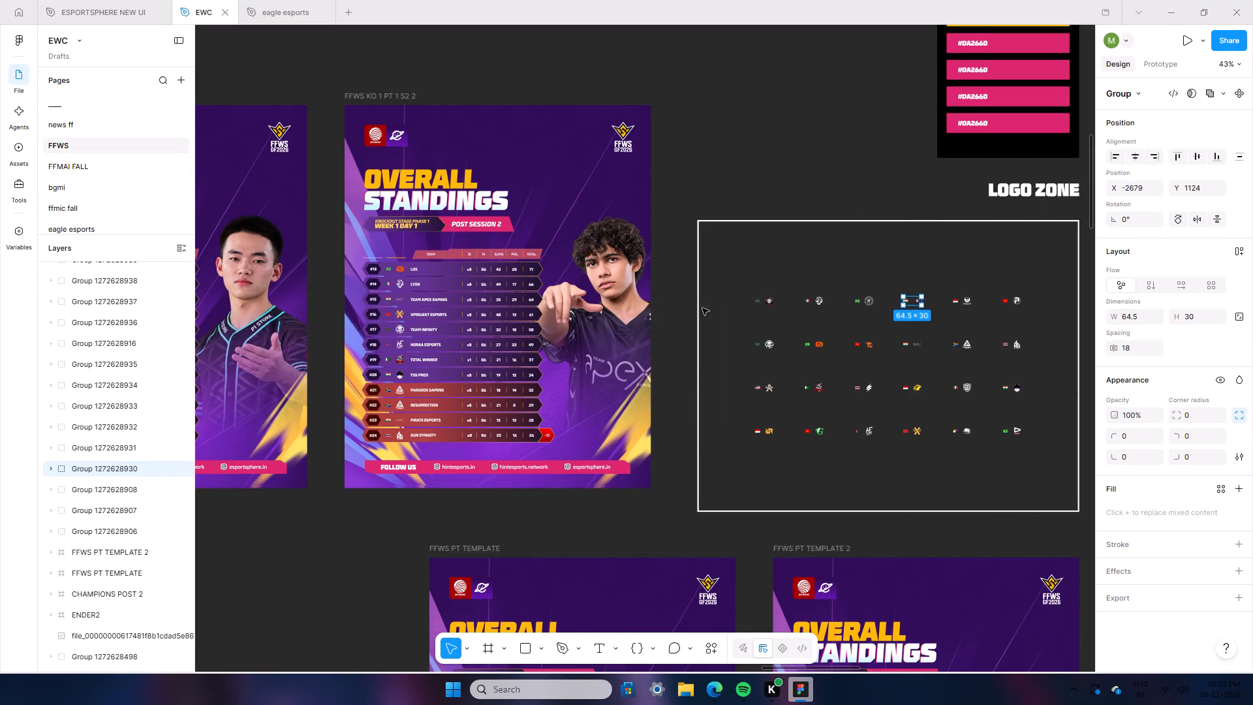
pyautogui.click(391, 400)
pyautogui.rightClick(391, 400)
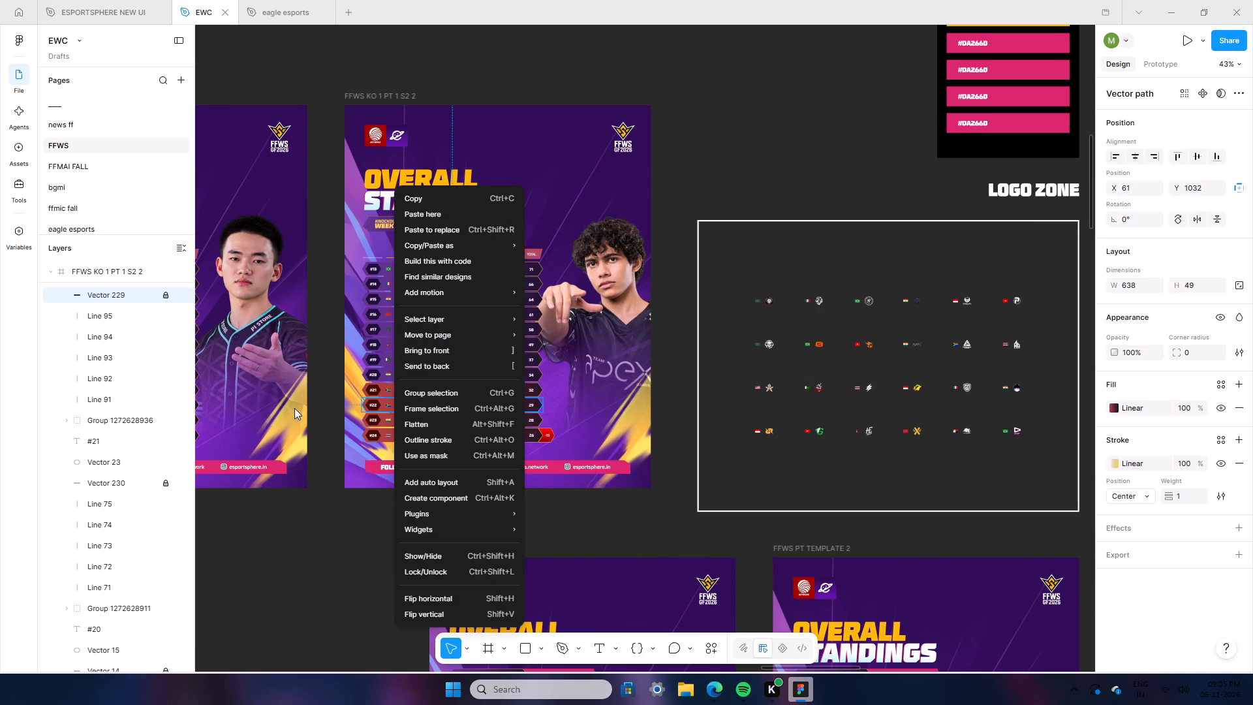
pyautogui.click(324, 430)
pyautogui.click(397, 407)
pyautogui.rightClick(397, 407)
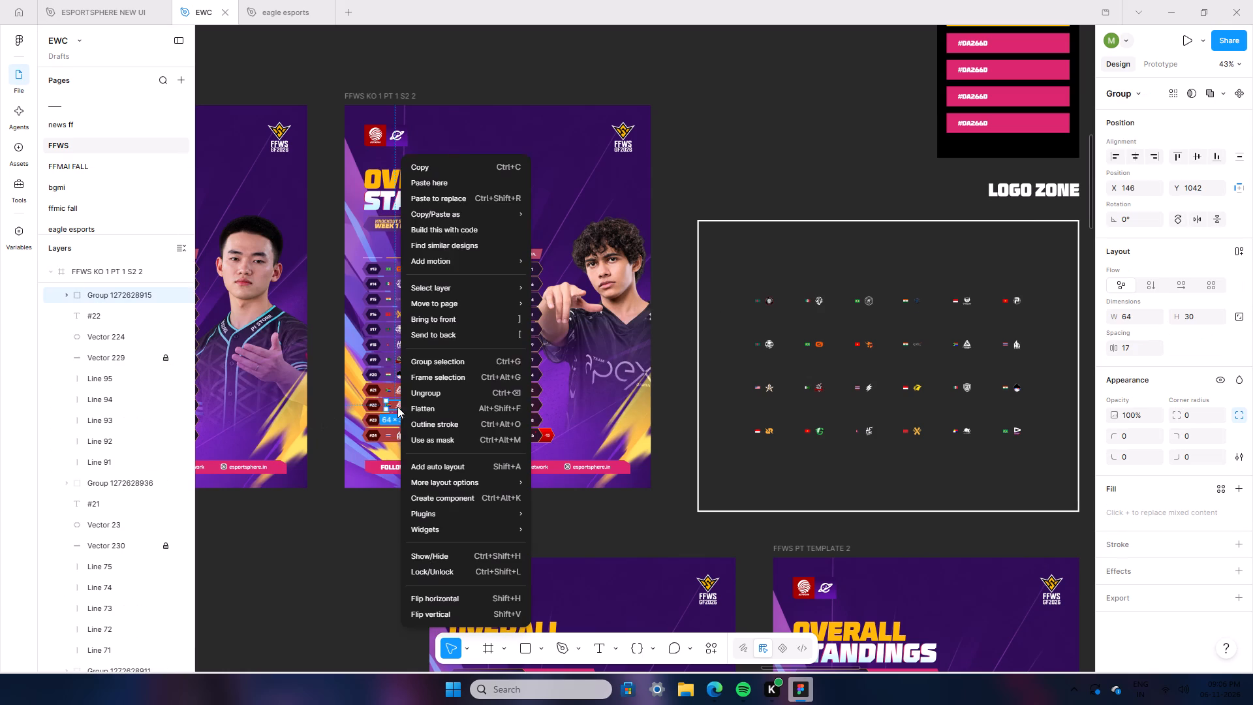
pyautogui.click(442, 204)
pyautogui.click(735, 192)
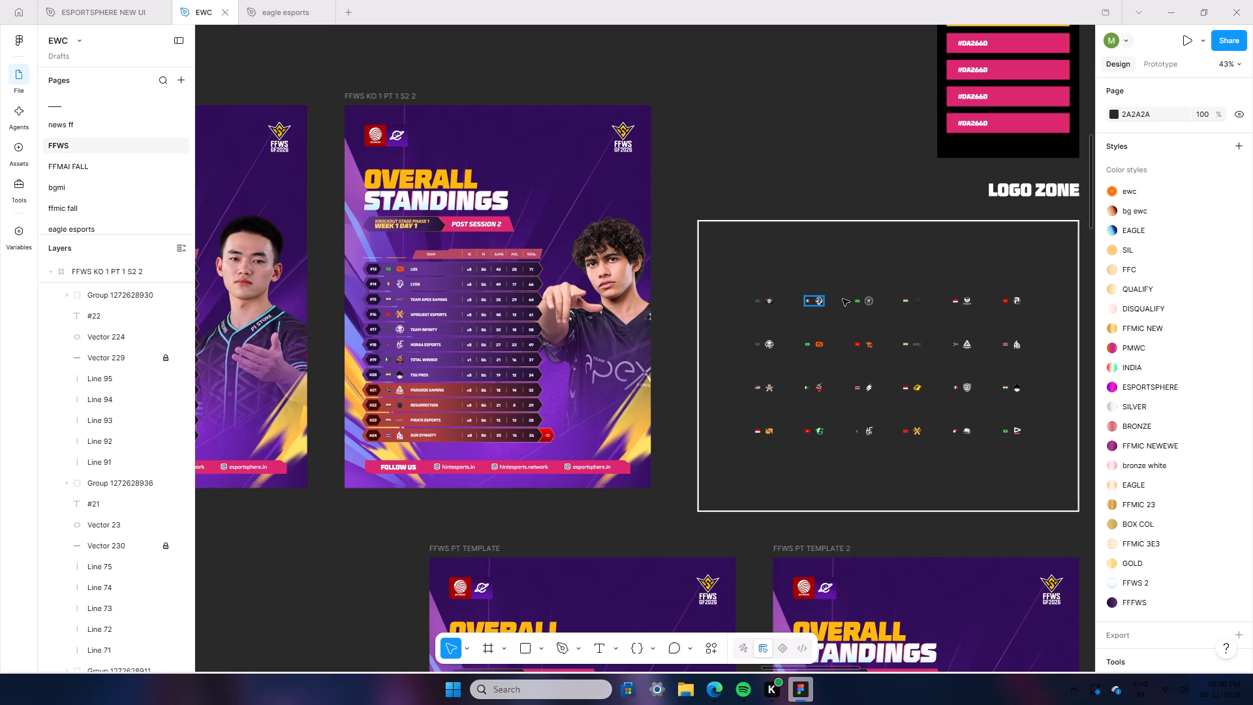
# Replace the flag and logo of row #23 Pirate Esports with the first group copied from the Logo Zone's top row.
pyautogui.rightClick(766, 302)
pyautogui.click(801, 151)
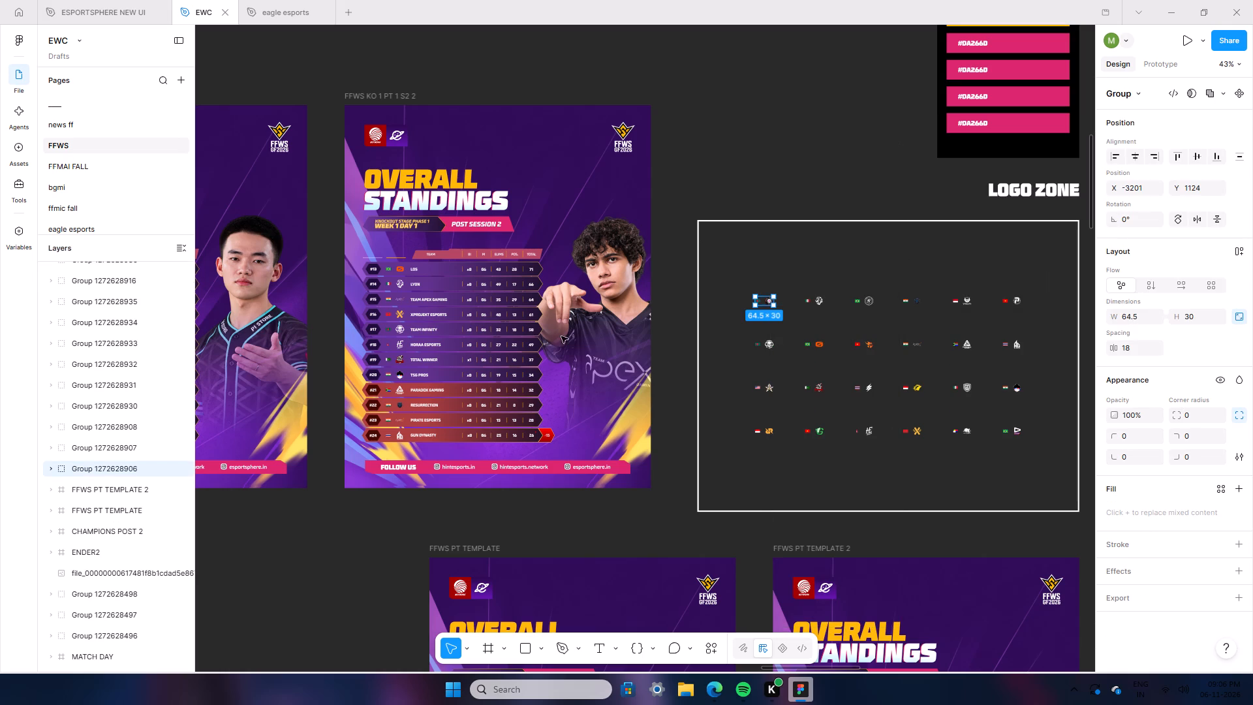
pyautogui.click(388, 422)
pyautogui.rightClick(388, 422)
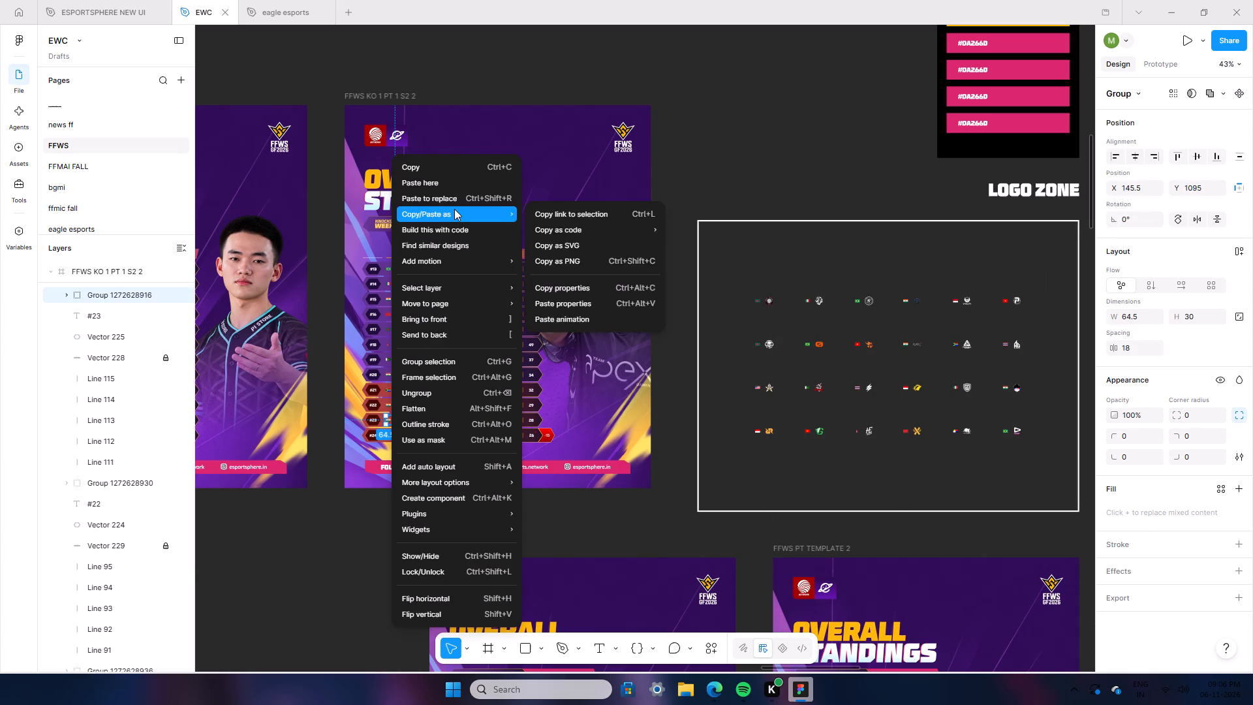
pyautogui.click(456, 202)
pyautogui.click(713, 187)
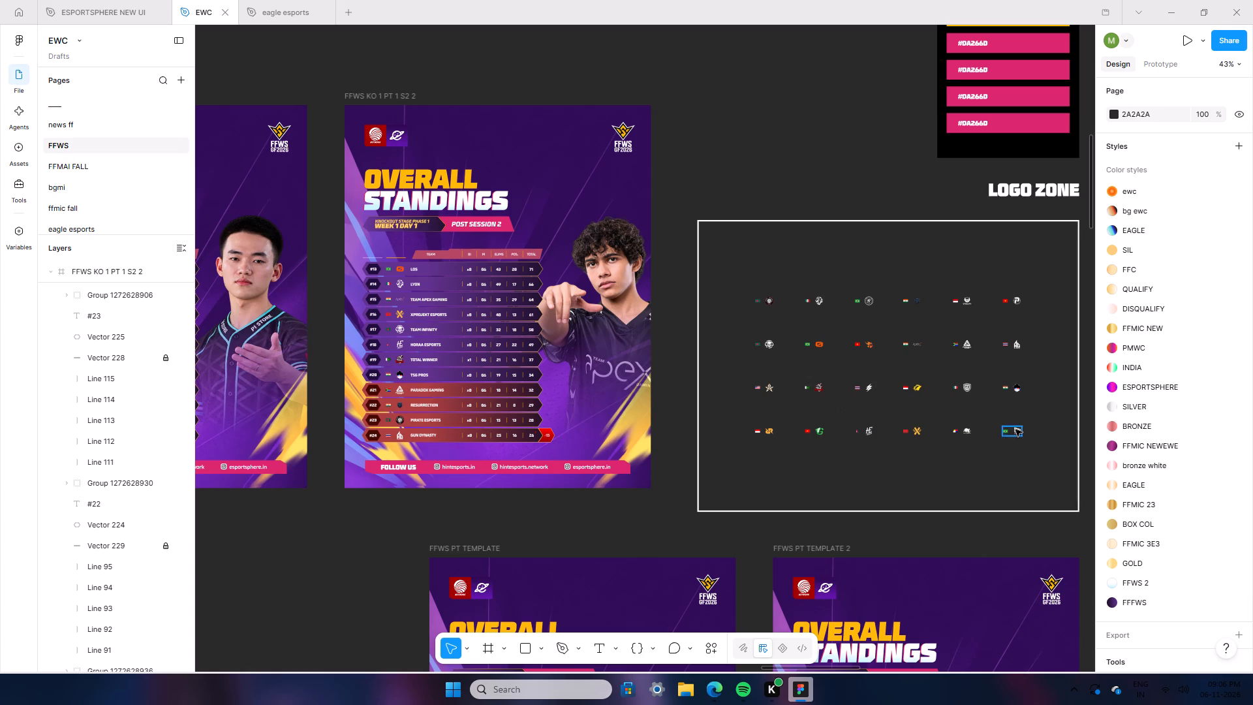
pyautogui.rightClick(957, 388)
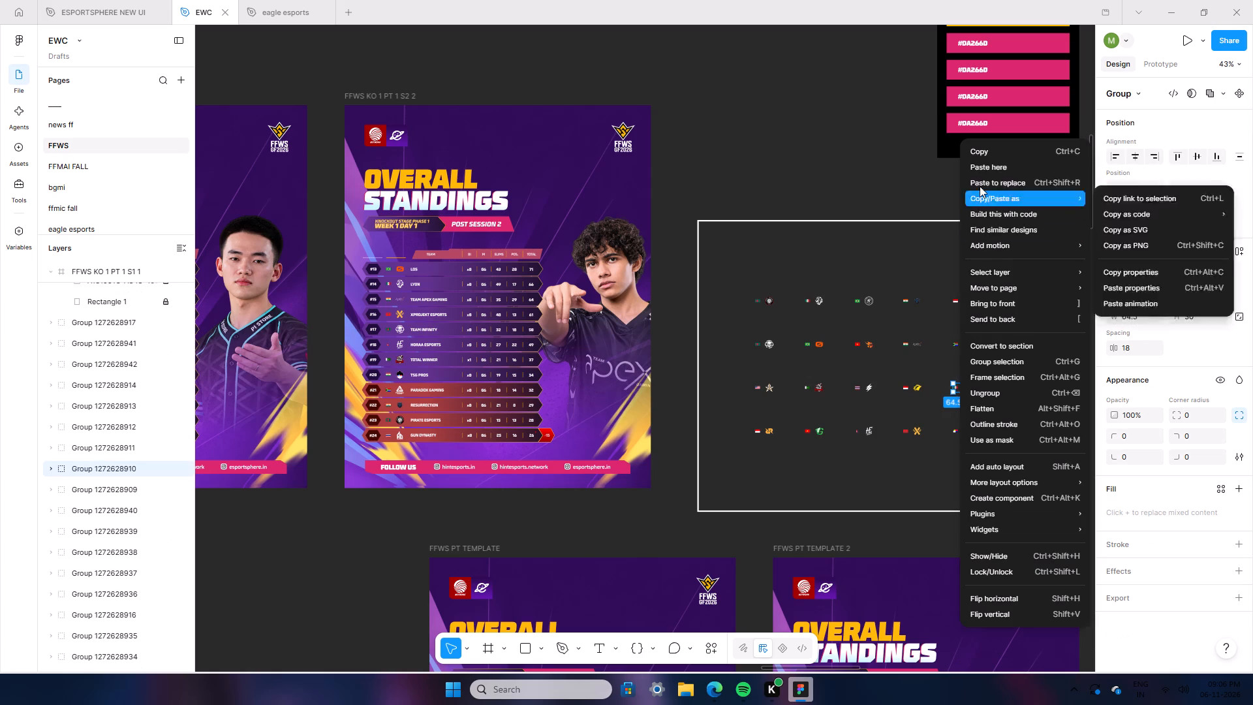
# Replace the flag and logo of row #24 Sun Dynasty with the fifth group copied from the Logo Zone's third row.
pyautogui.click(983, 148)
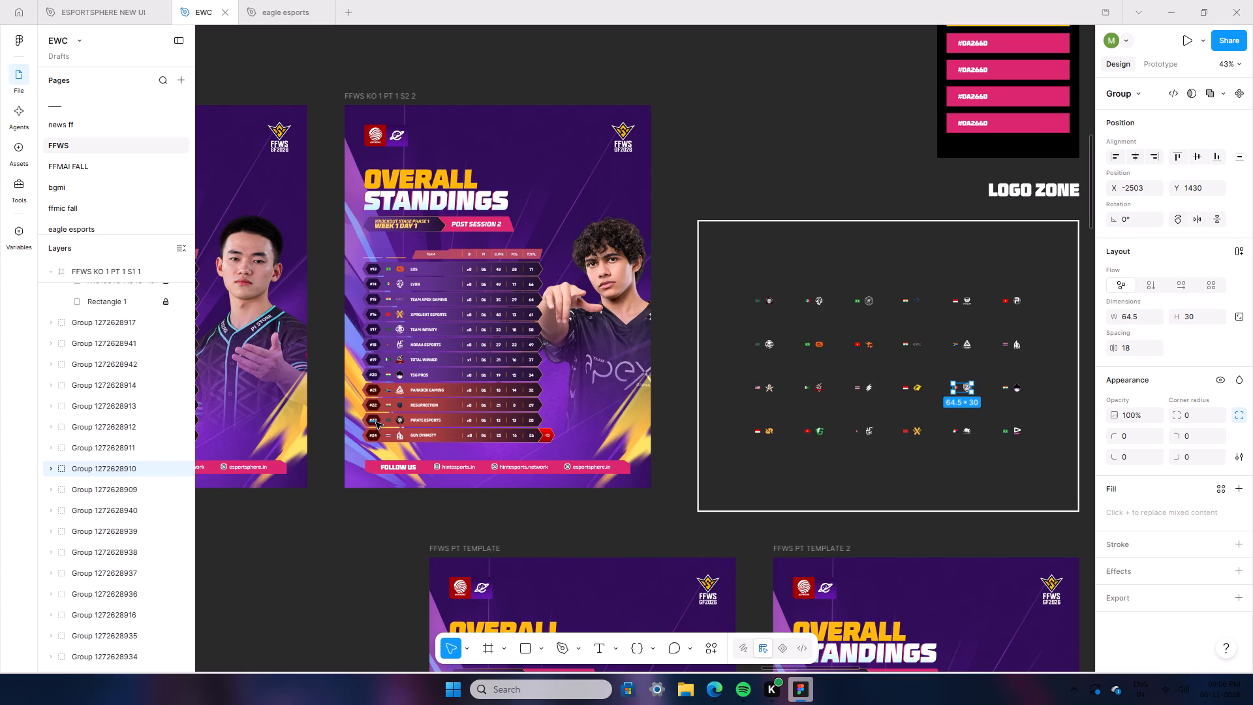
pyautogui.click(392, 434)
pyautogui.rightClick(392, 434)
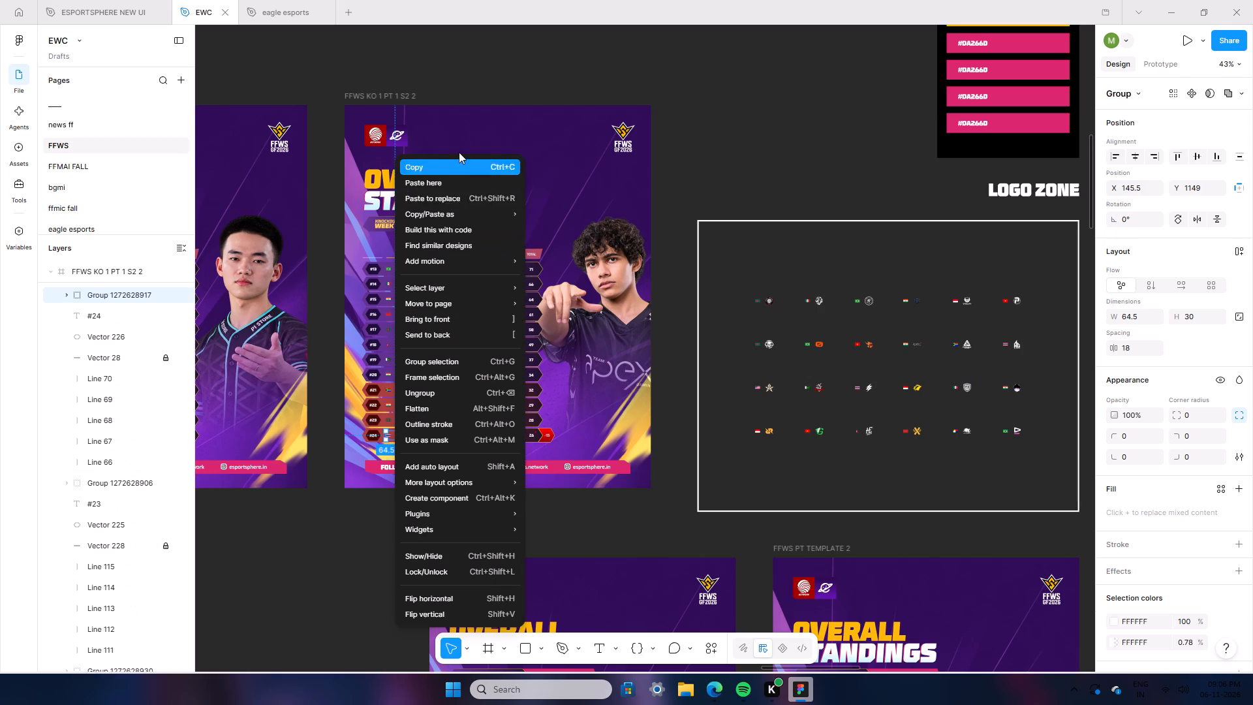
pyautogui.click(458, 197)
pyautogui.click(792, 173)
# Move the FFWS KO 1 PT 1 S2 2 frame into the empty space below FFWS PT TEMPLATE 2, aligned with that template's side edges.
pyautogui.keyDown('ctrl'); pyautogui.scroll(-12, 772, 179); pyautogui.keyUp('ctrl')
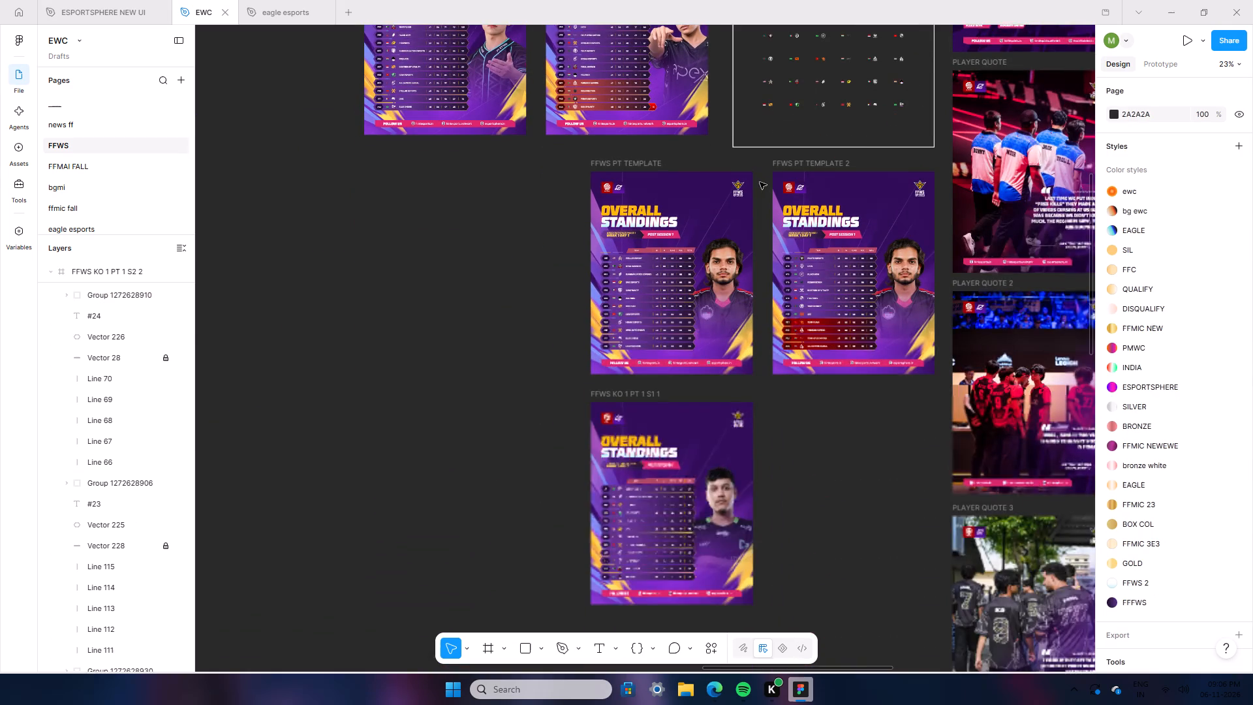
pyautogui.keyDown('ctrl'); pyautogui.scroll(-4, 769, 244); pyautogui.keyUp('ctrl')
pyautogui.scroll(2, 673, 106)
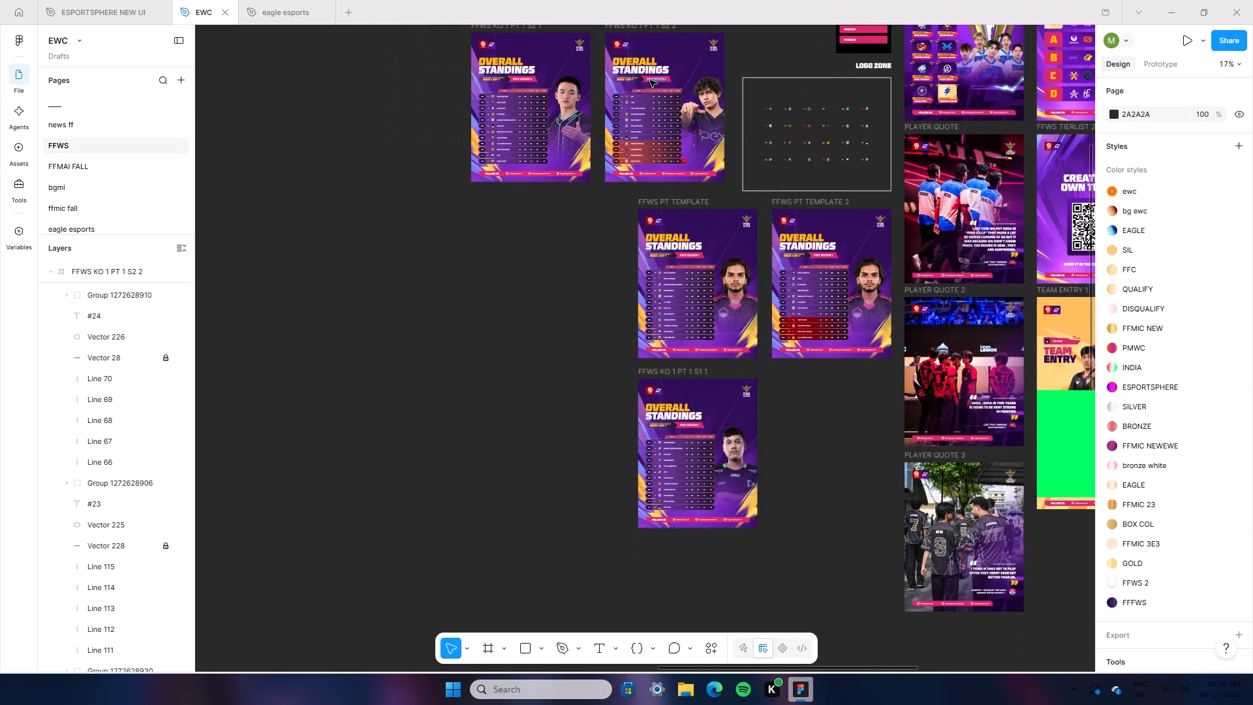
pyautogui.scroll(3, 647, 67)
pyautogui.moveTo(646, 47); pyautogui.dragTo(725, 307)
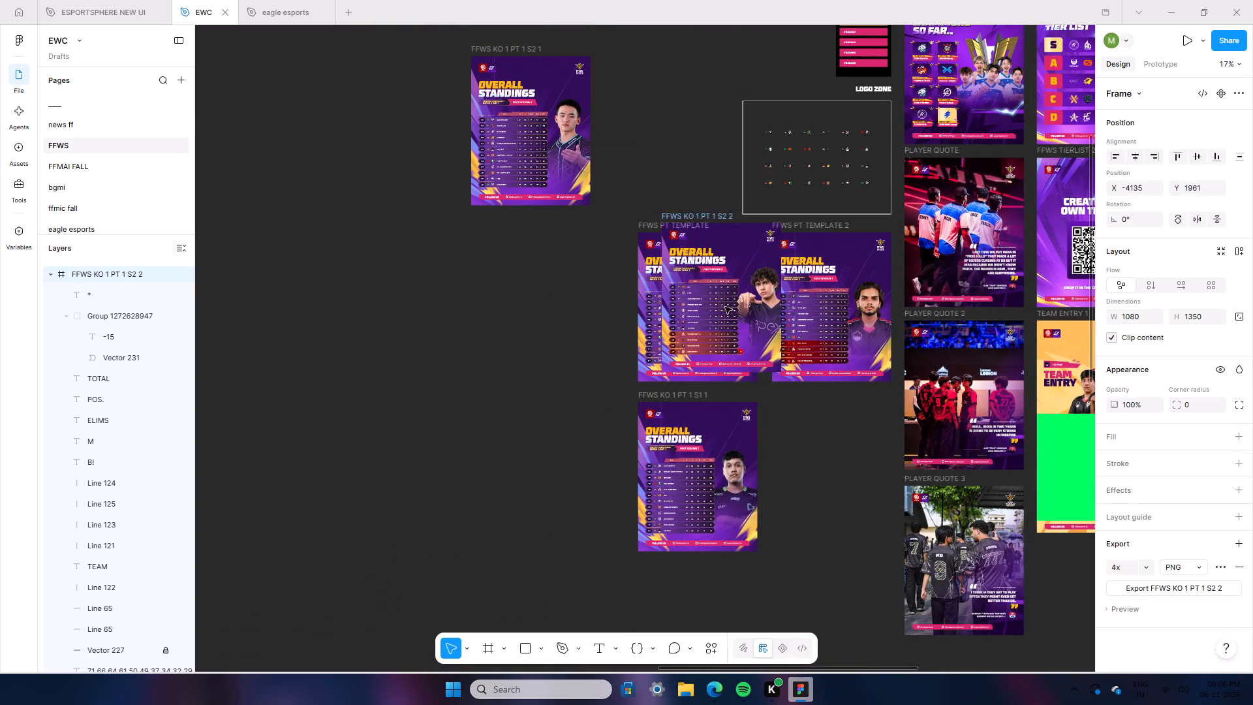
pyautogui.moveTo(725, 307); pyautogui.dragTo(803, 571)
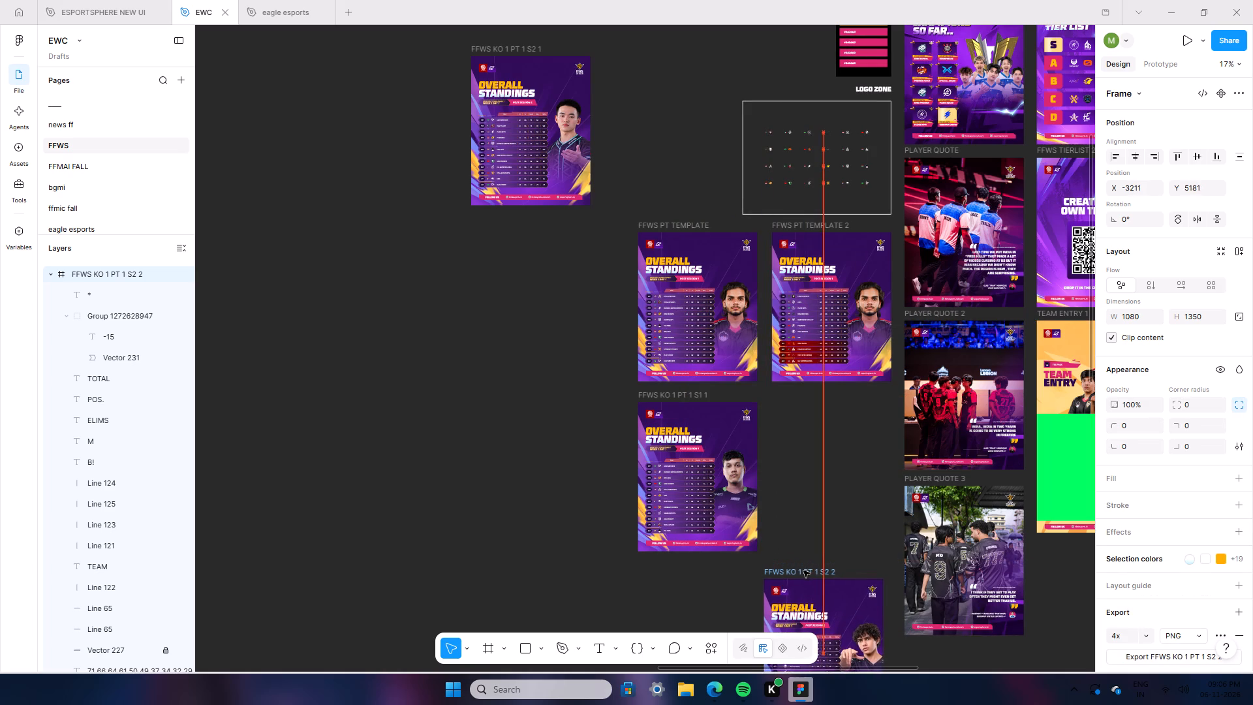
pyautogui.moveTo(803, 571); pyautogui.dragTo(815, 569)
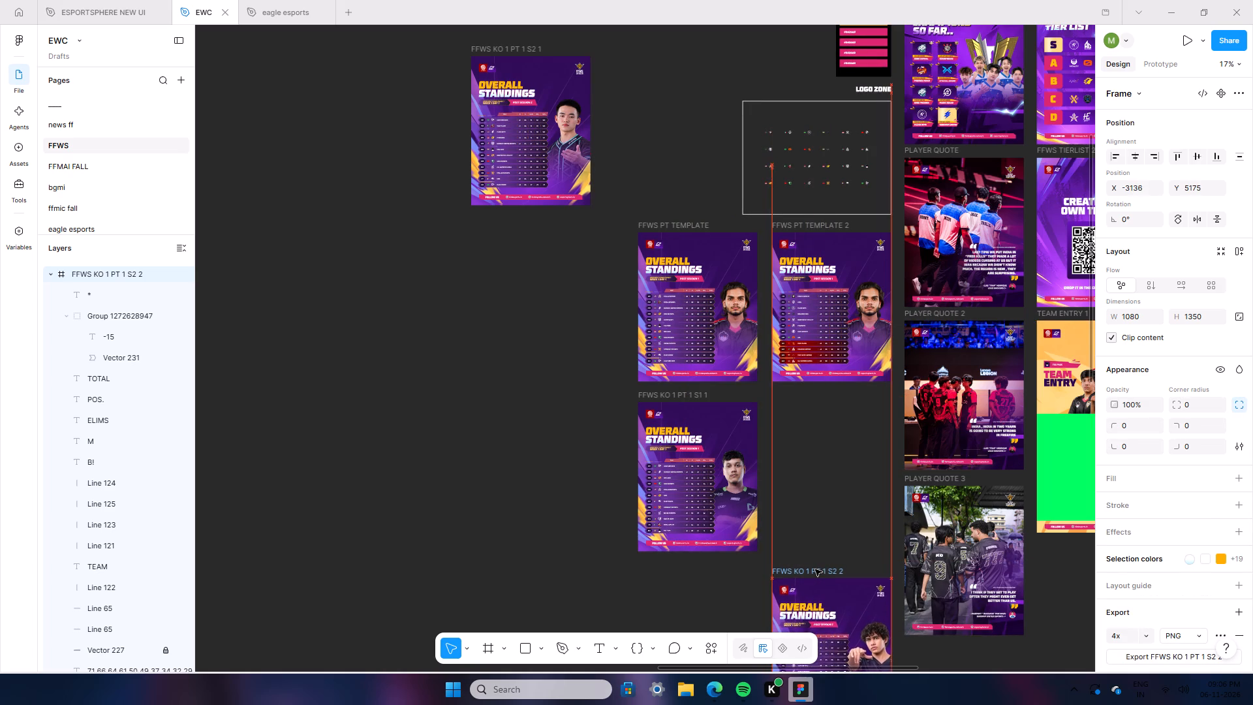
pyautogui.moveTo(815, 569); pyautogui.dragTo(814, 568)
pyautogui.click(710, 590)
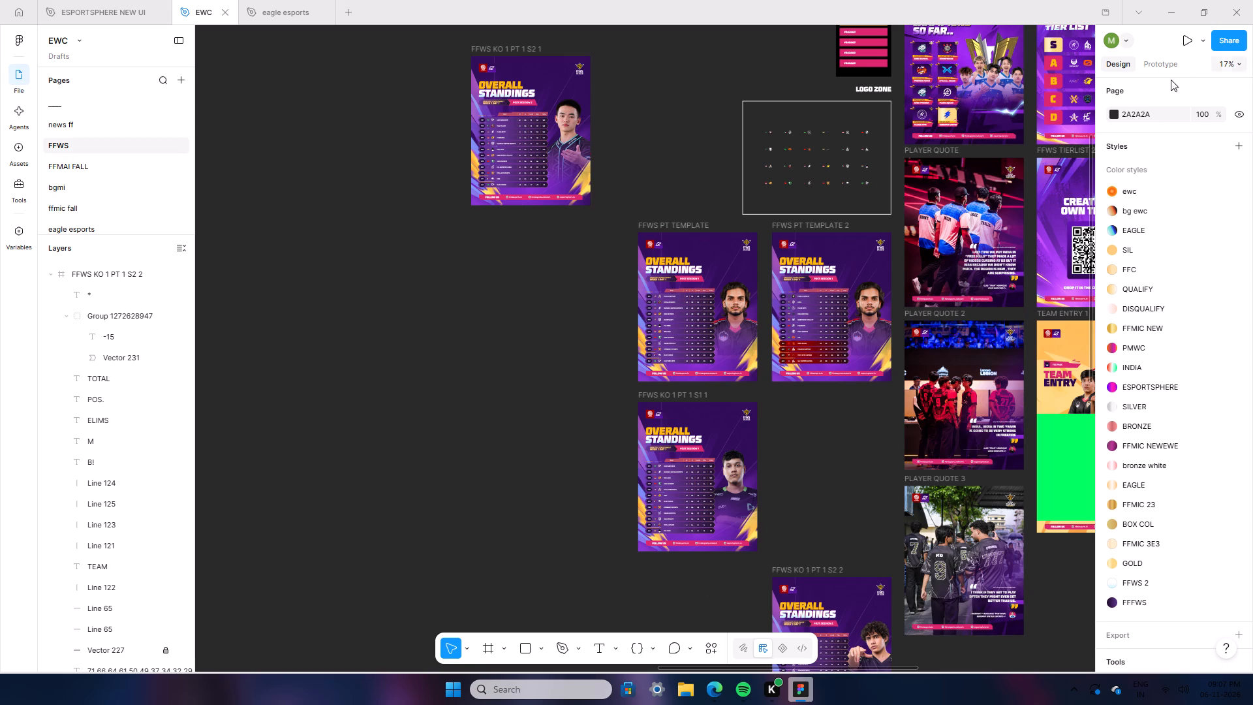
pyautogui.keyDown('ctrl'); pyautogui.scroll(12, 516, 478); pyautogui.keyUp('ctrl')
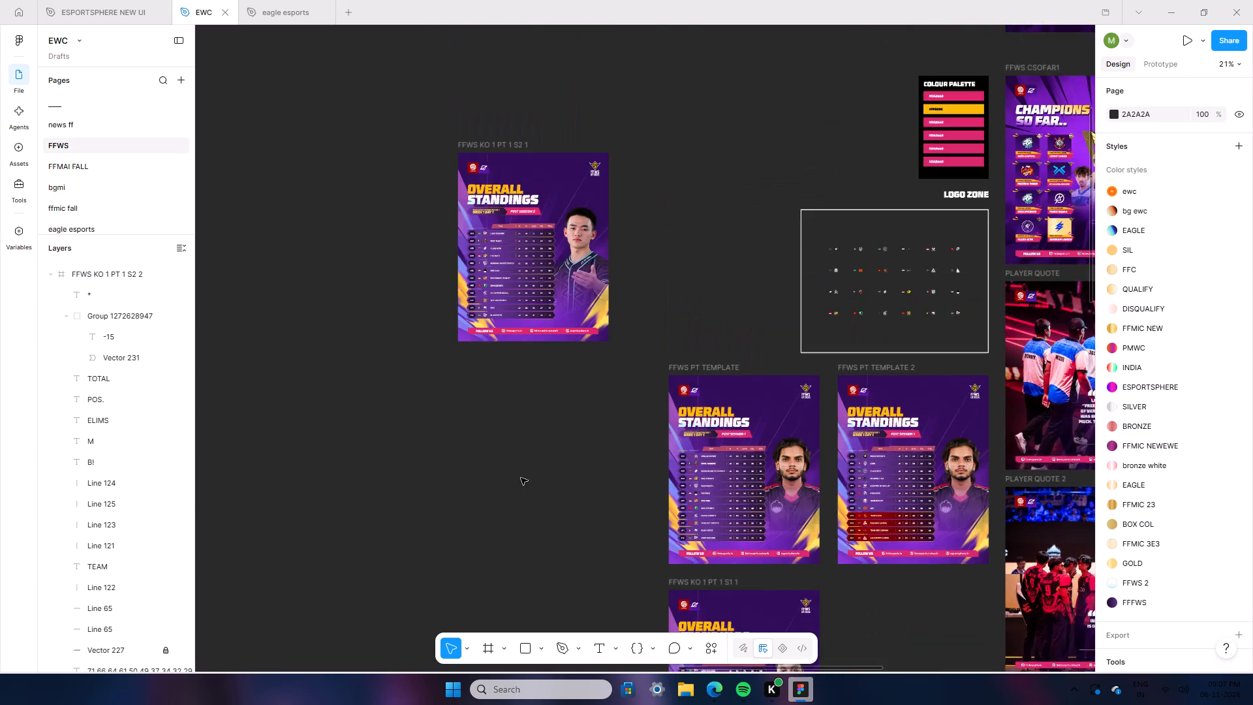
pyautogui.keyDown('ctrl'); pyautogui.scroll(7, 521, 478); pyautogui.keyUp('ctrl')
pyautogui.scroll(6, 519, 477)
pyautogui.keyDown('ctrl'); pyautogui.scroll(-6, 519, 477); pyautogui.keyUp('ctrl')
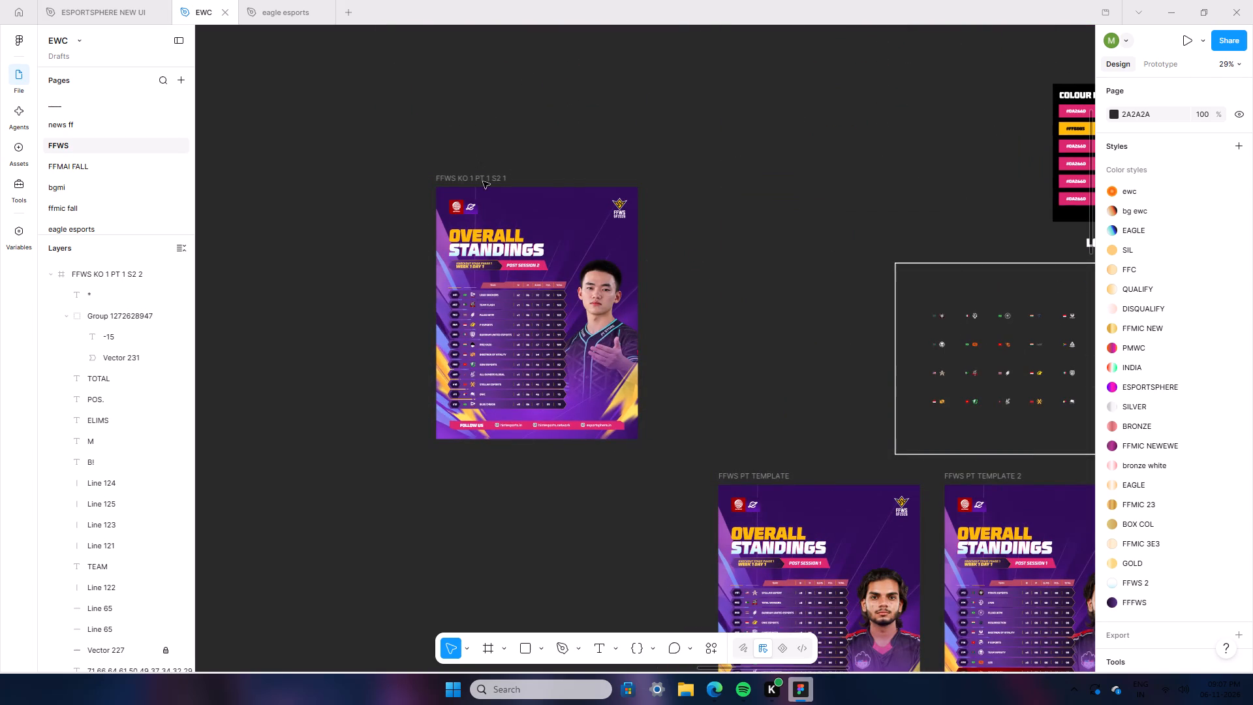
# Move the FFWS KO 1 PT 1 S2 1 poster frame next to the Logo Zone.
pyautogui.moveTo(482, 181); pyautogui.dragTo(720, 195)
pyautogui.click(869, 169)
# Replace the flag and logo of row #02 Team Flash with the third group copied from the Logo Zone's second row.
pyautogui.keyDown('ctrl'); pyautogui.scroll(2, 974, 407); pyautogui.keyUp('ctrl')
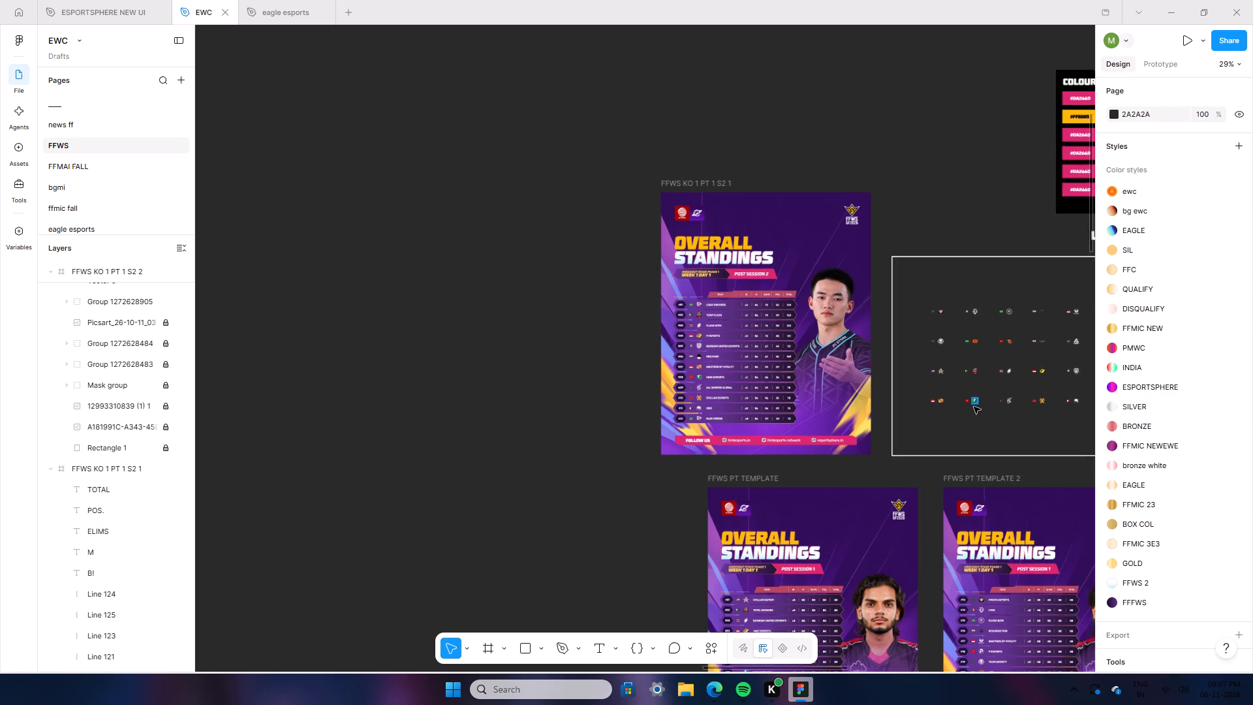
pyautogui.keyDown('ctrl'); pyautogui.scroll(4, 974, 407); pyautogui.keyUp('ctrl')
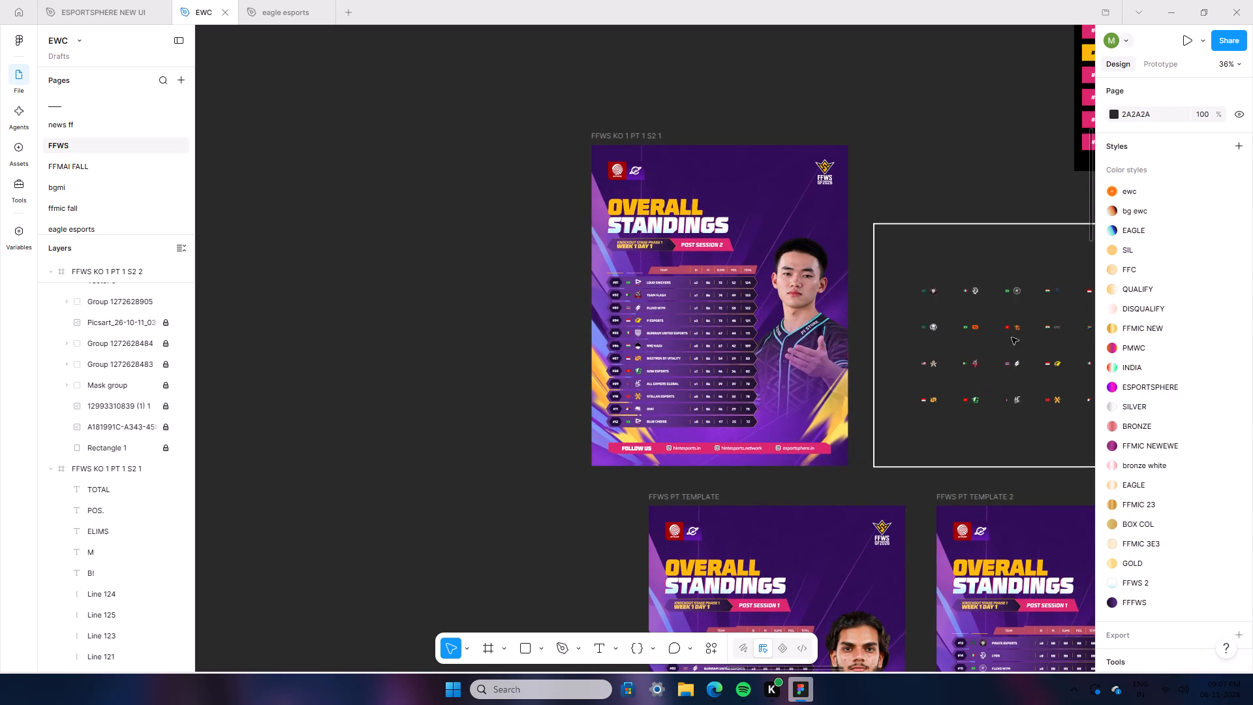
pyautogui.rightClick(1012, 326)
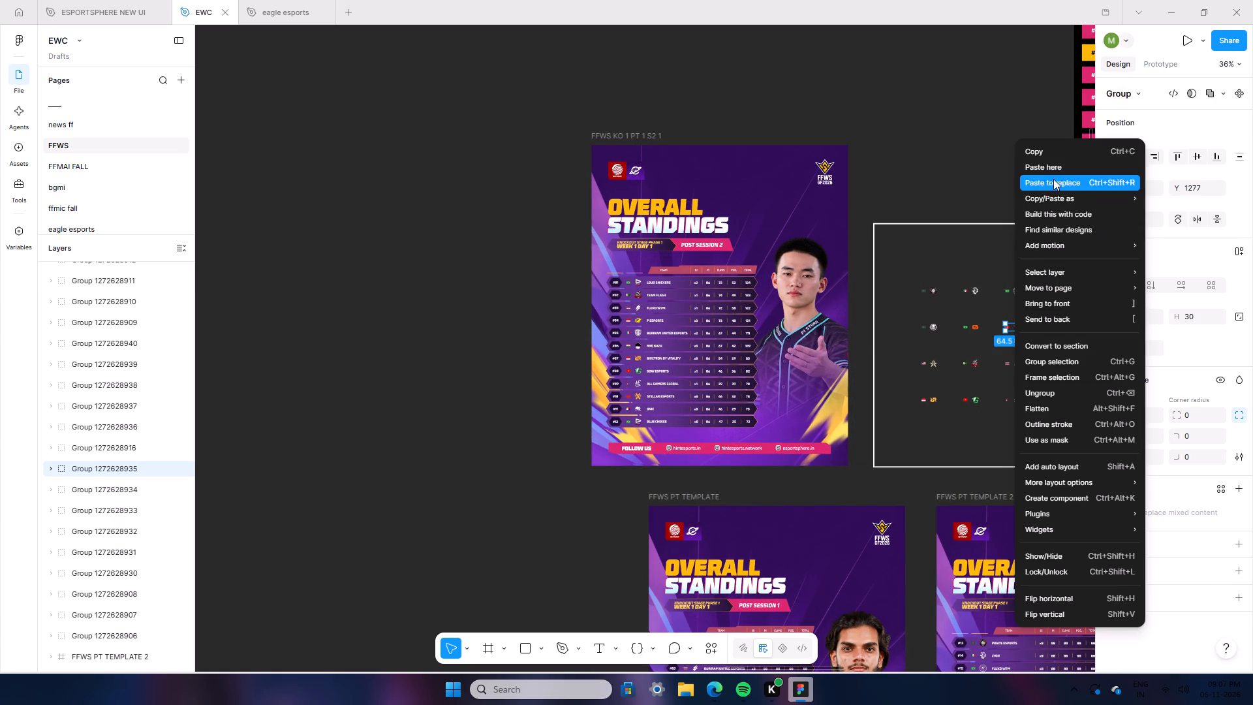
pyautogui.click(1064, 153)
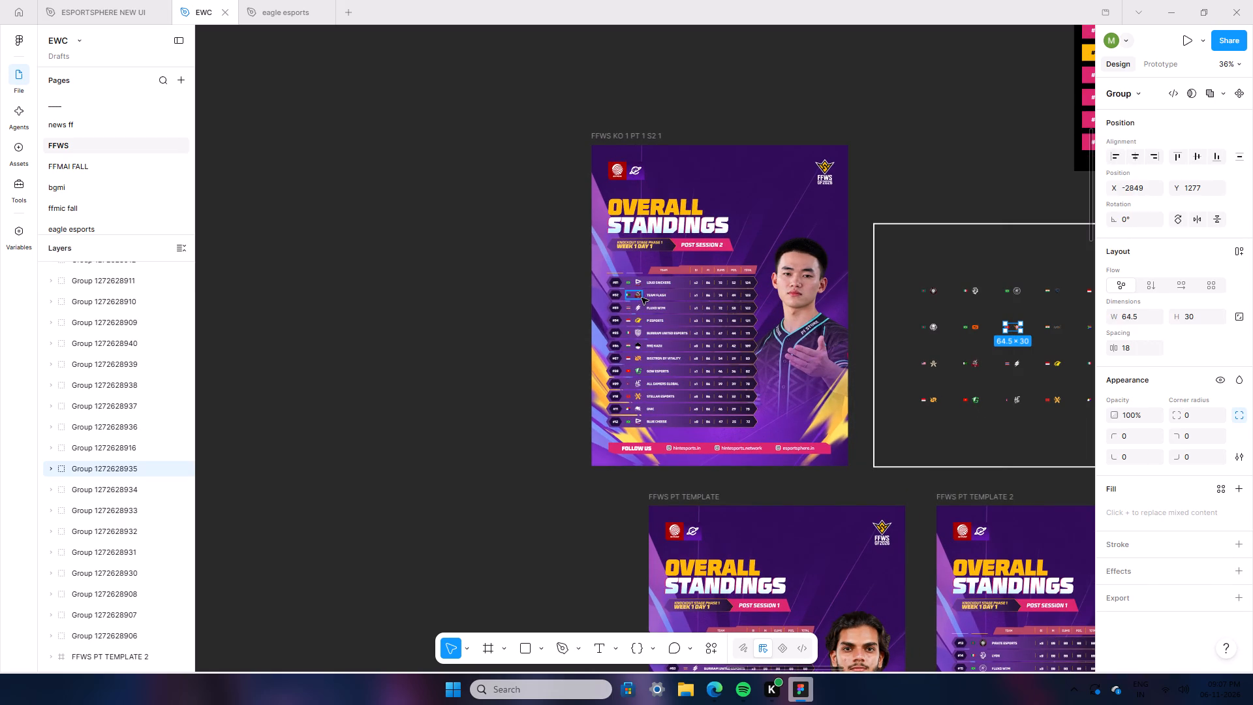
pyautogui.click(637, 297)
pyautogui.rightClick(637, 297)
pyautogui.click(706, 202)
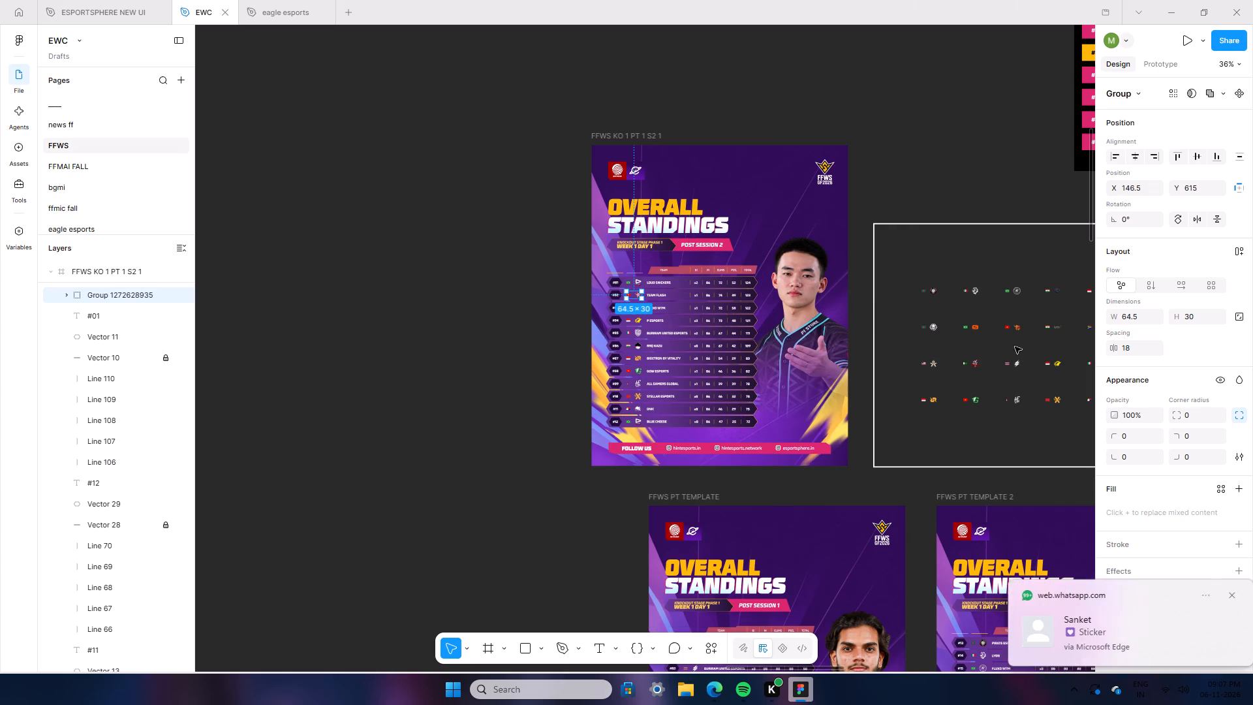
pyautogui.click(946, 179)
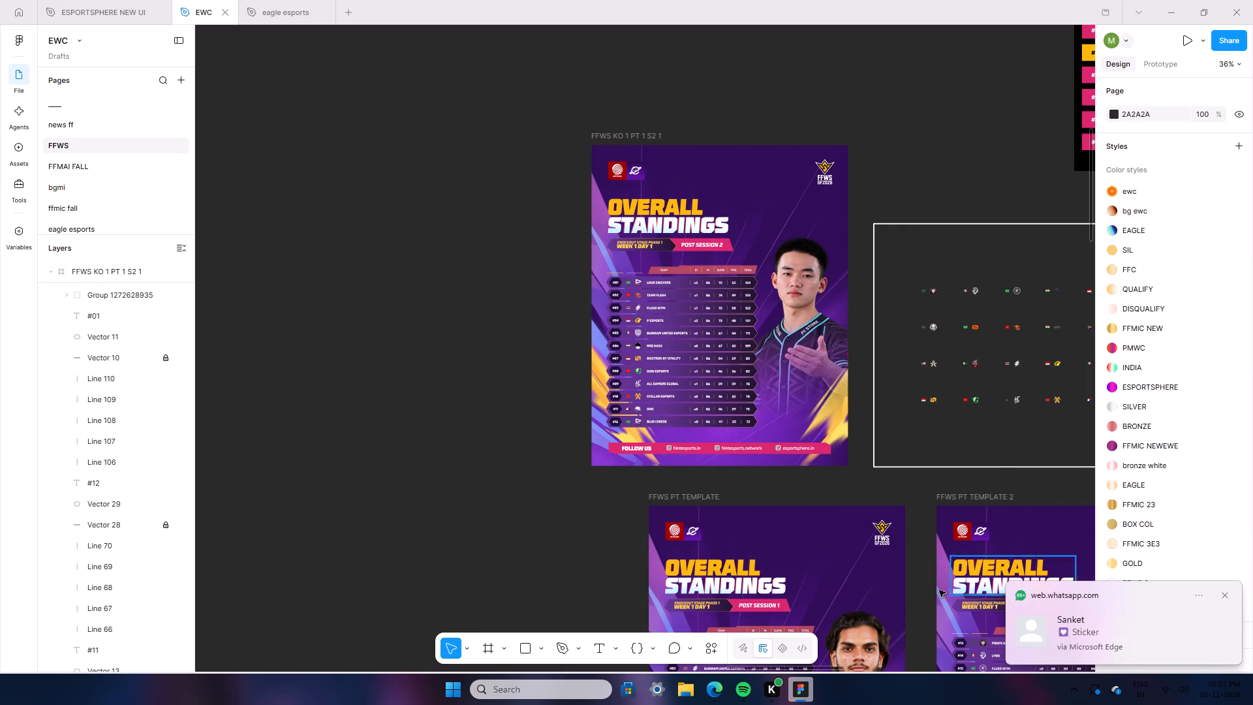
# Replace the flag and logo of row #03 Fluxo W7M with the third group copied from the Logo Zone's top row.
pyautogui.click(1017, 290)
pyautogui.rightClick(1017, 290)
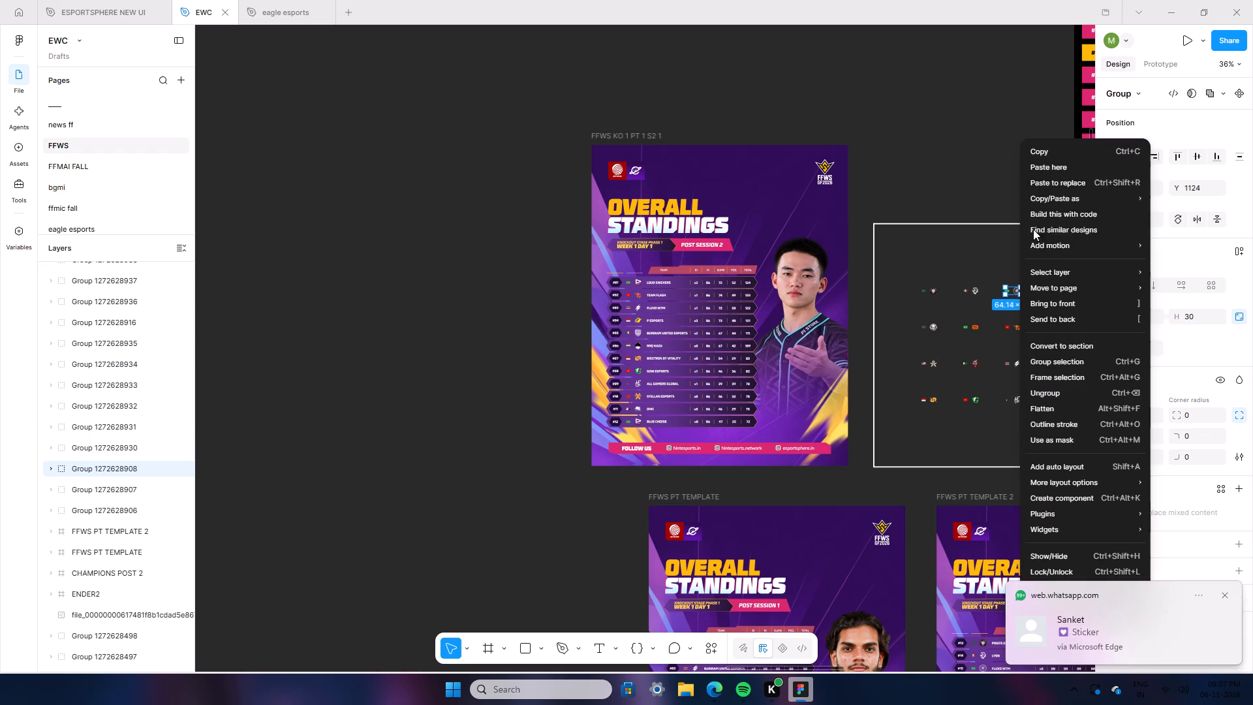
pyautogui.click(1045, 154)
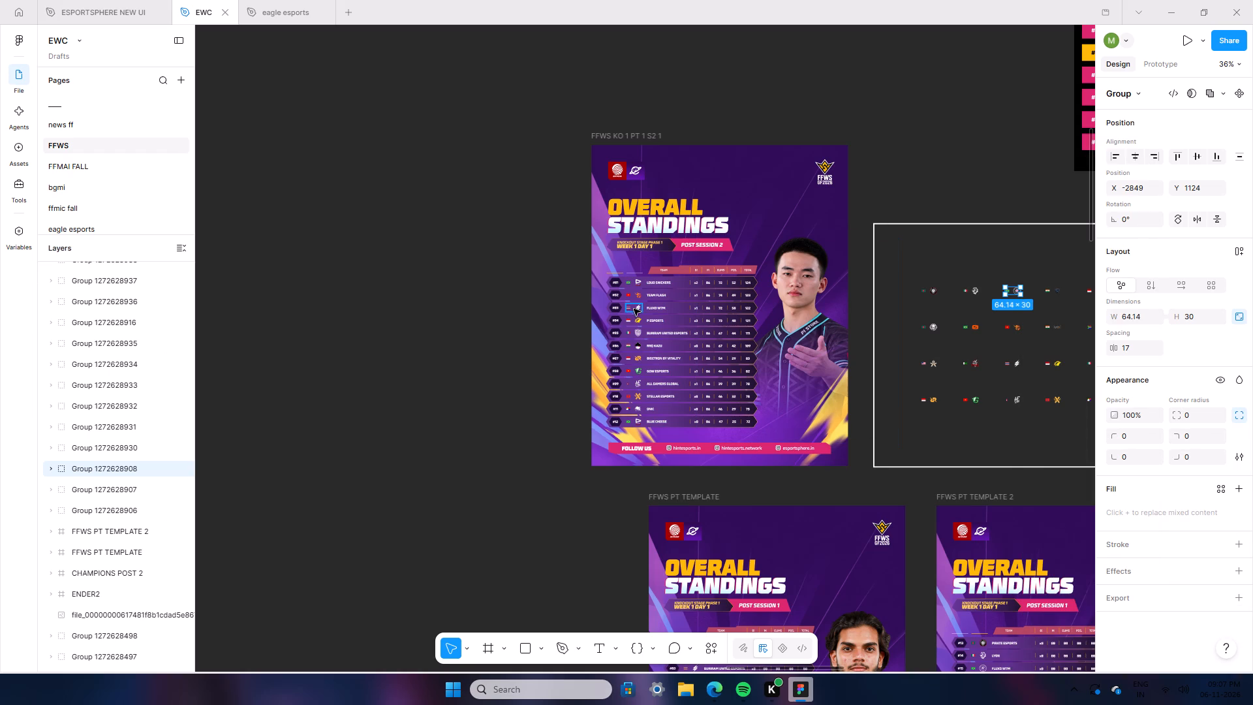
pyautogui.click(634, 309)
pyautogui.rightClick(634, 309)
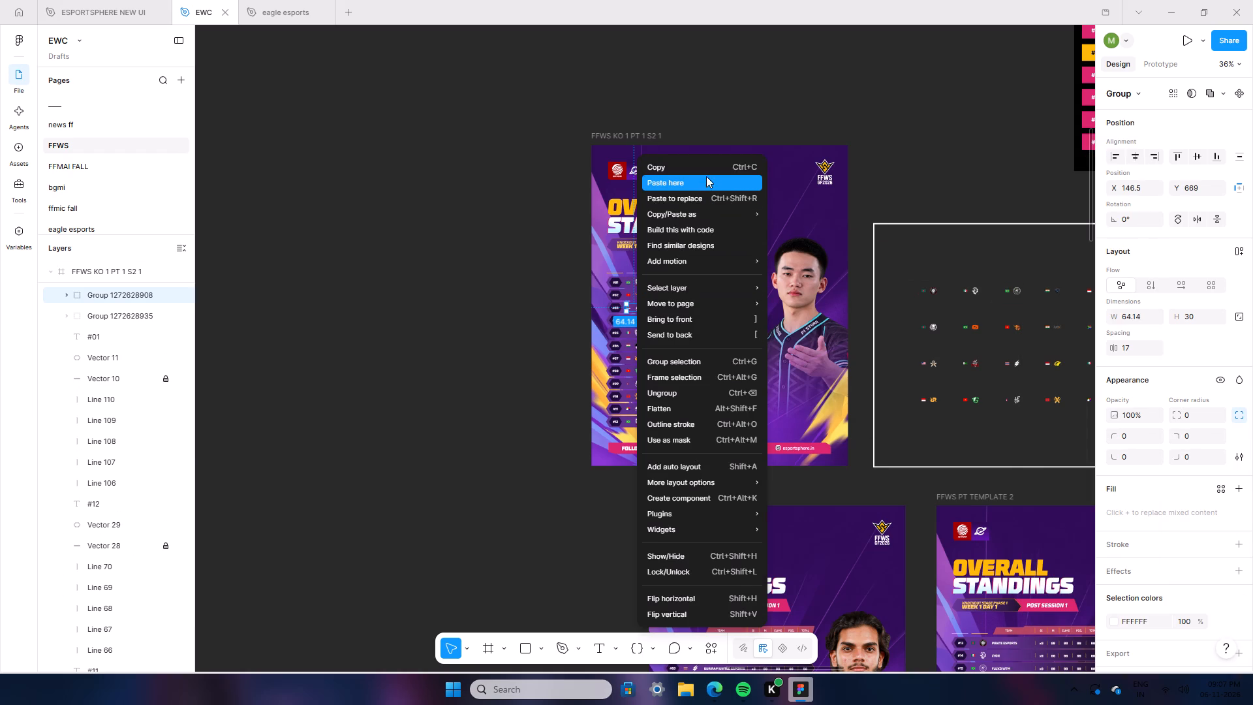
pyautogui.click(711, 198)
pyautogui.click(987, 195)
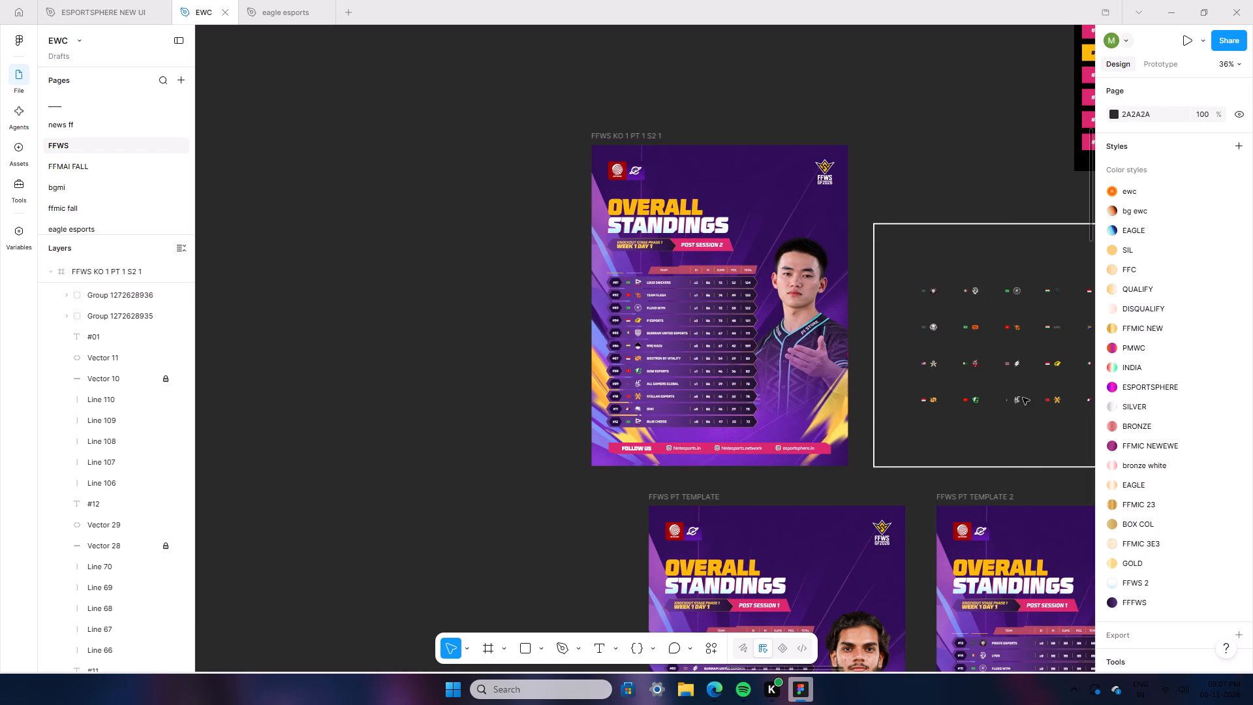
# Replace the flag and logo of row #04 P Esports with the last group copied from the Logo Zone's top row.
pyautogui.moveTo(775, 666); pyautogui.dragTo(788, 674)
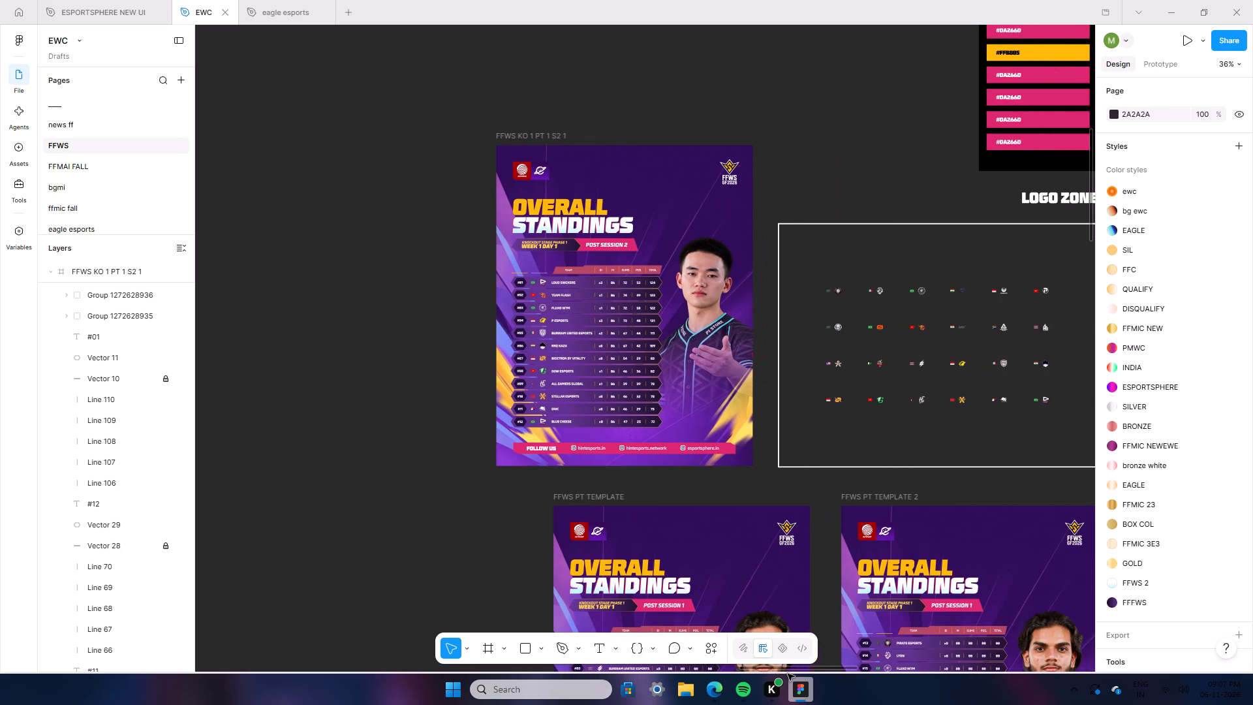
pyautogui.moveTo(788, 674); pyautogui.dragTo(793, 660)
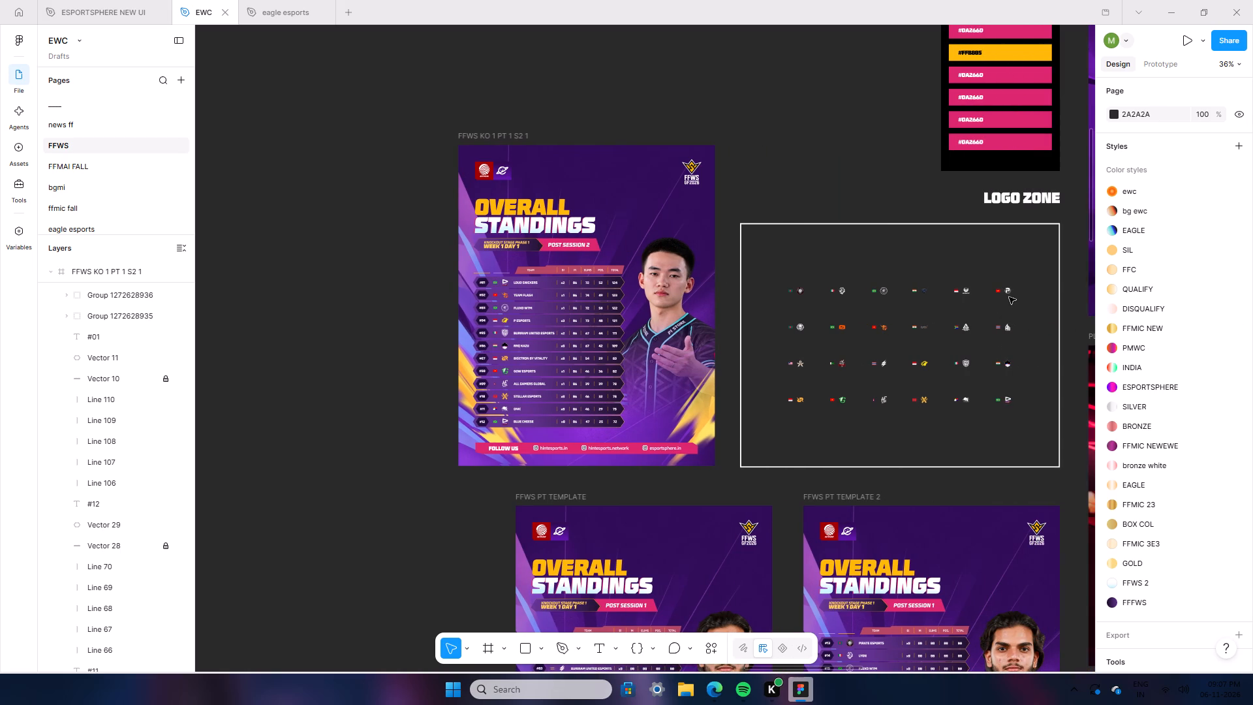
pyautogui.click(1004, 292)
pyautogui.rightClick(1004, 292)
pyautogui.click(1066, 146)
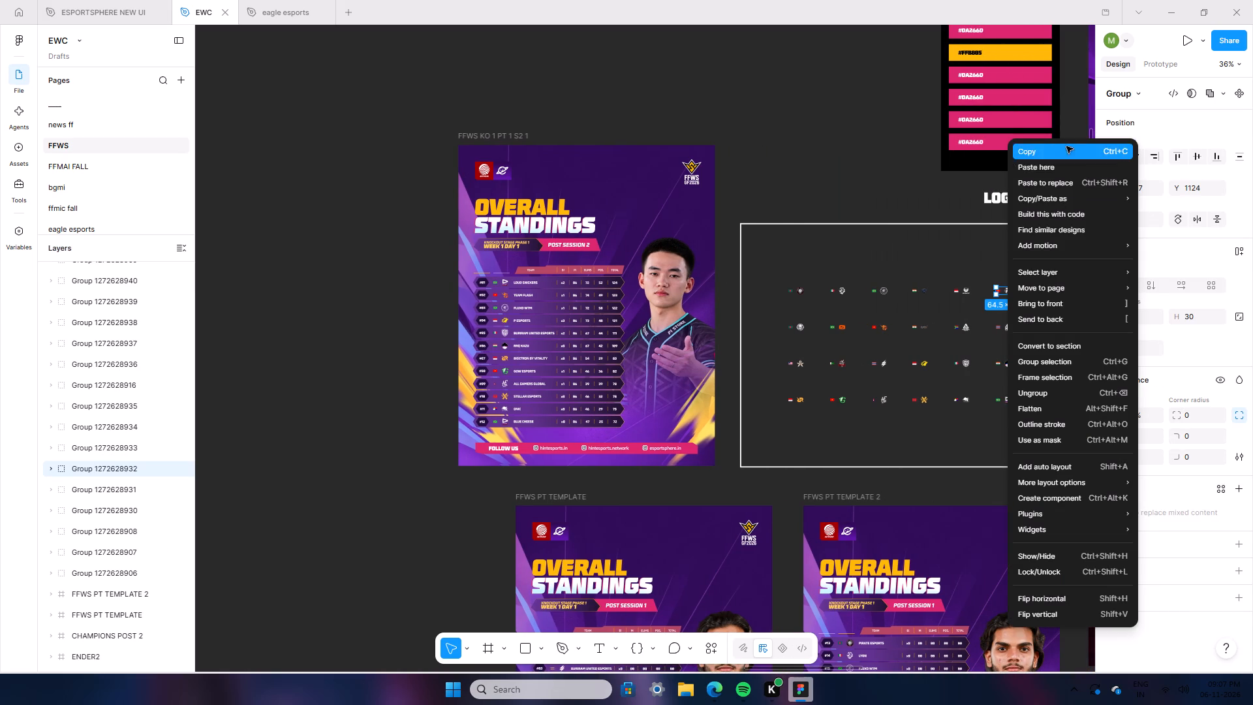
pyautogui.click(495, 324)
pyautogui.rightClick(495, 324)
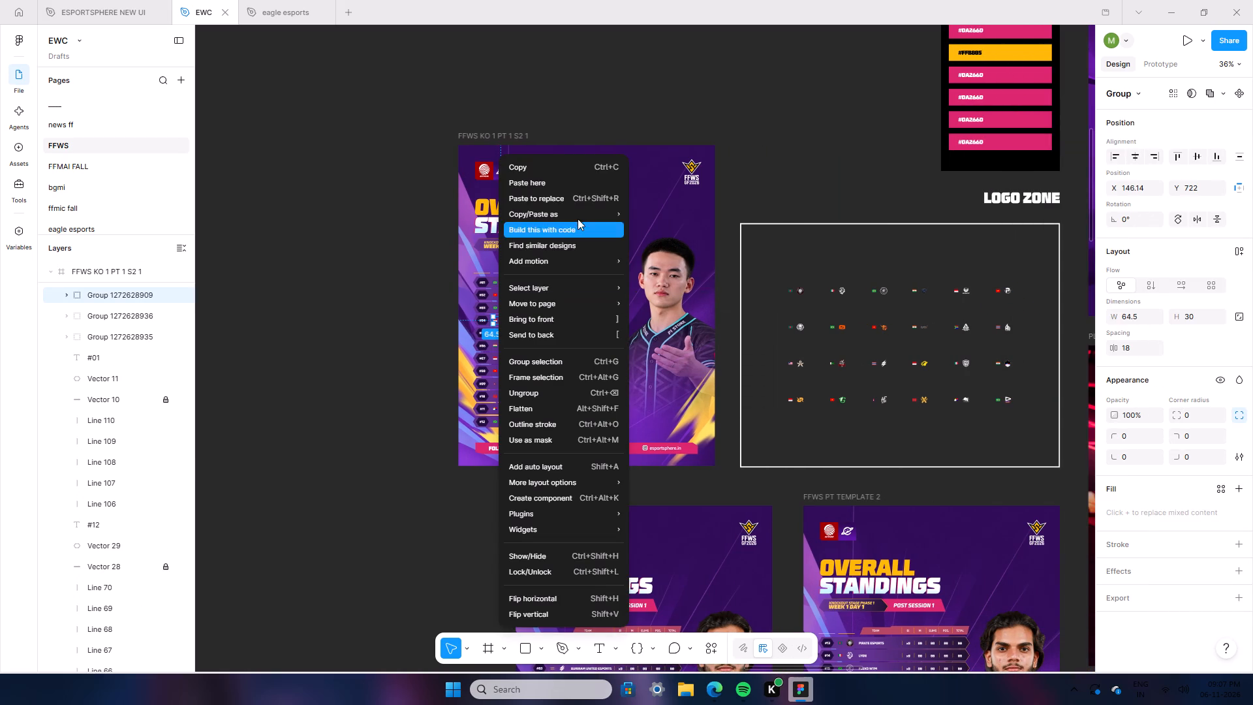
pyautogui.click(583, 192)
pyautogui.click(814, 189)
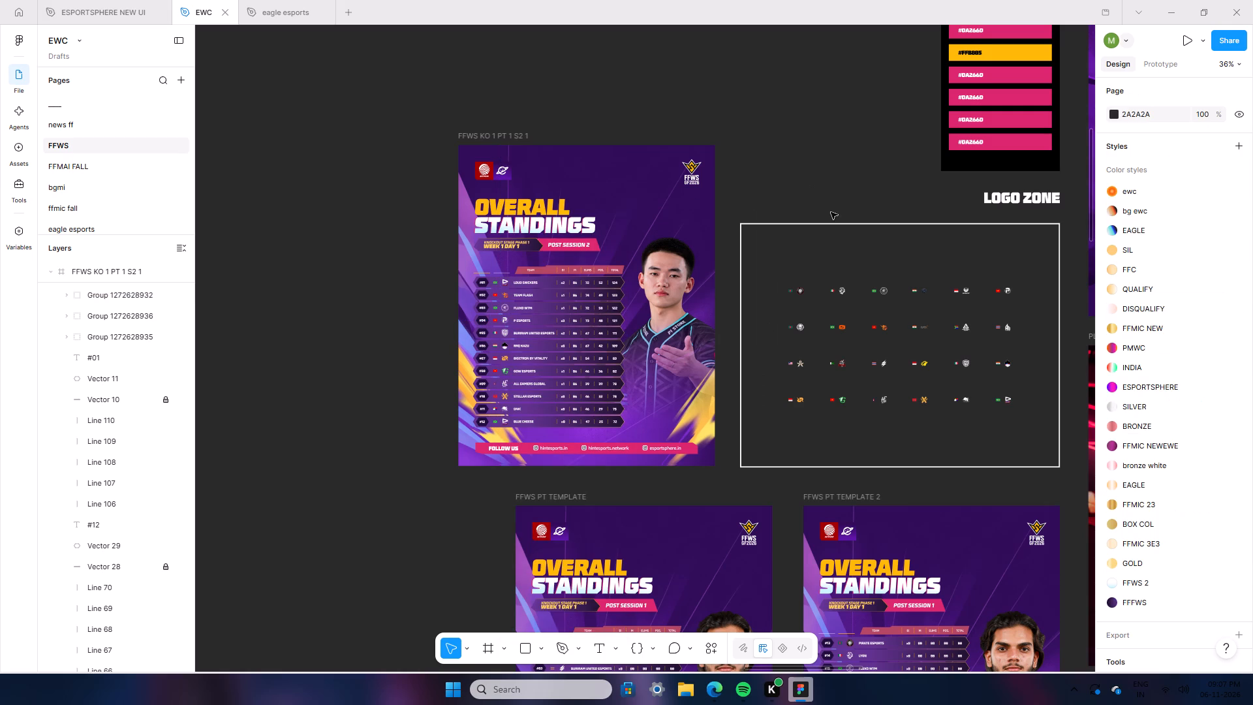
# Replace the flag and logo of row #05 Buriram United Esports with the third group copied from the Logo Zone's third row.
pyautogui.click(886, 363)
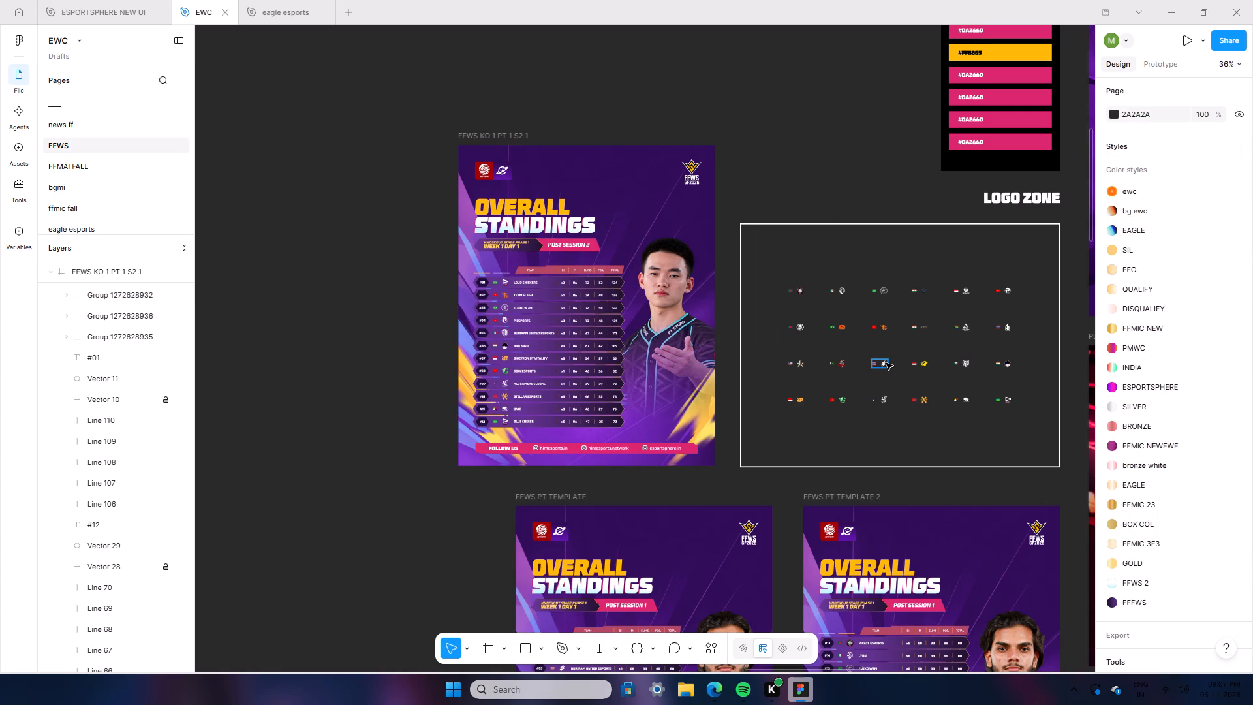
pyautogui.rightClick(886, 363)
pyautogui.click(922, 151)
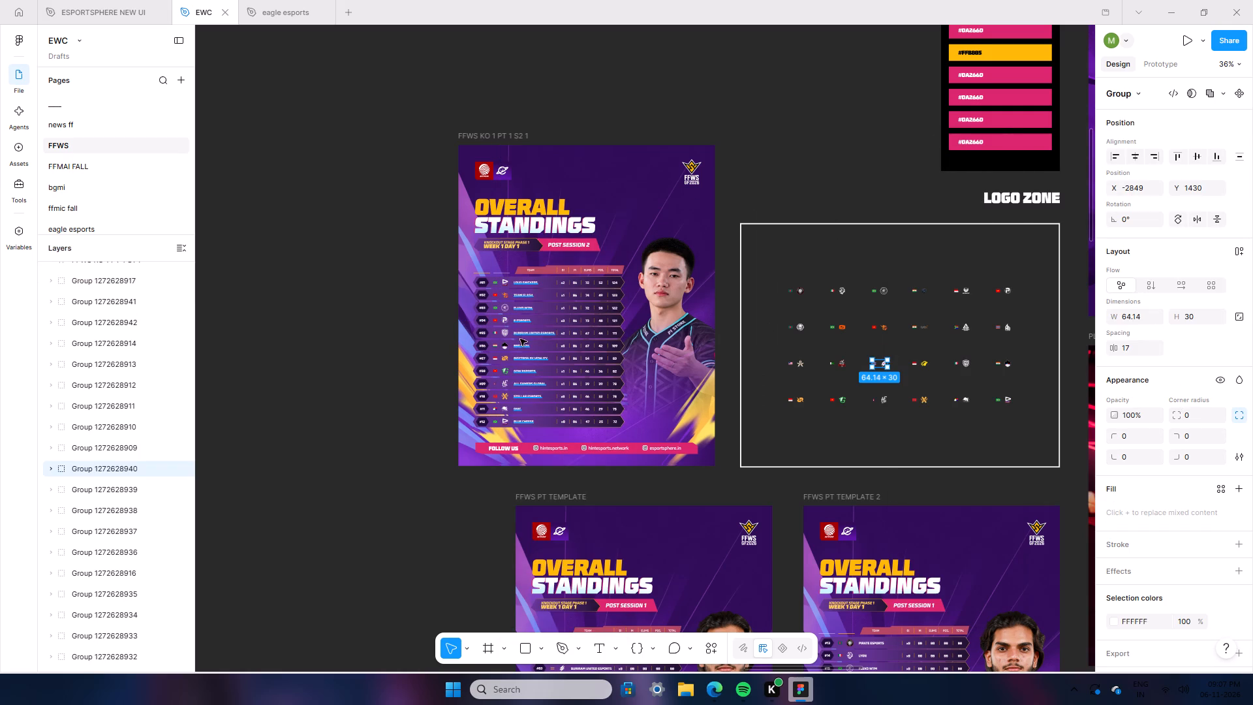
pyautogui.click(501, 336)
pyautogui.rightClick(501, 336)
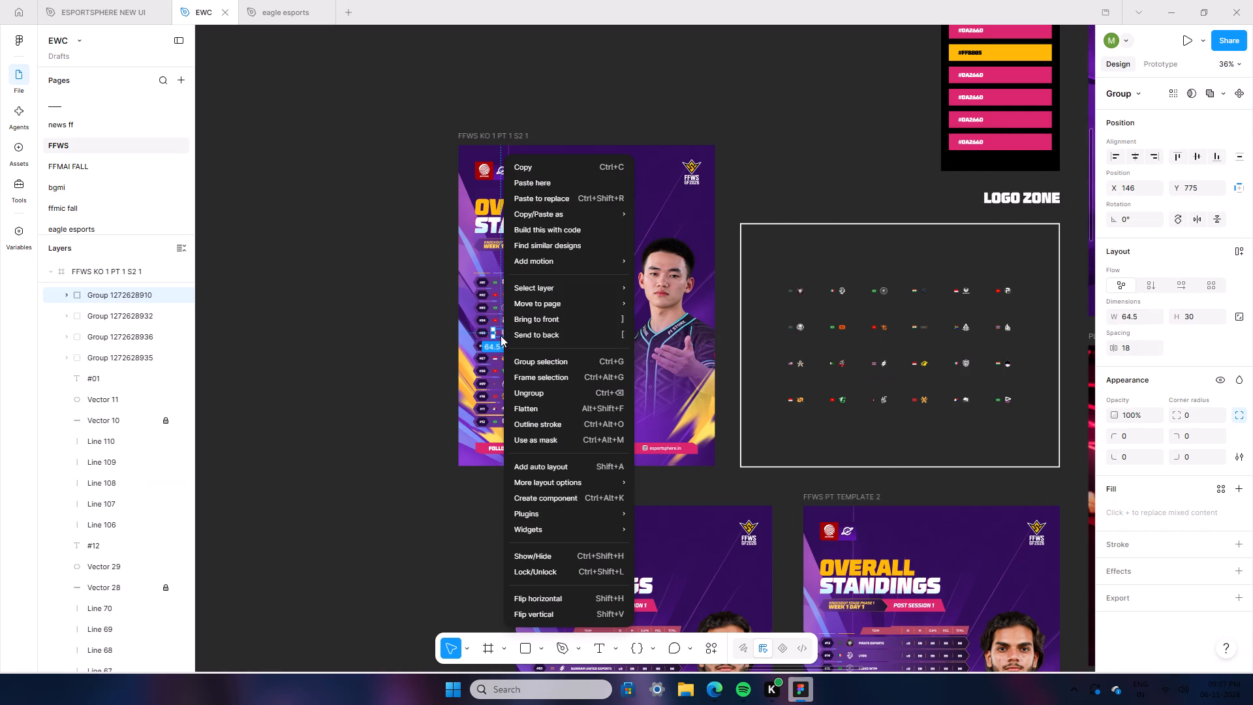
pyautogui.click(600, 206)
pyautogui.click(831, 153)
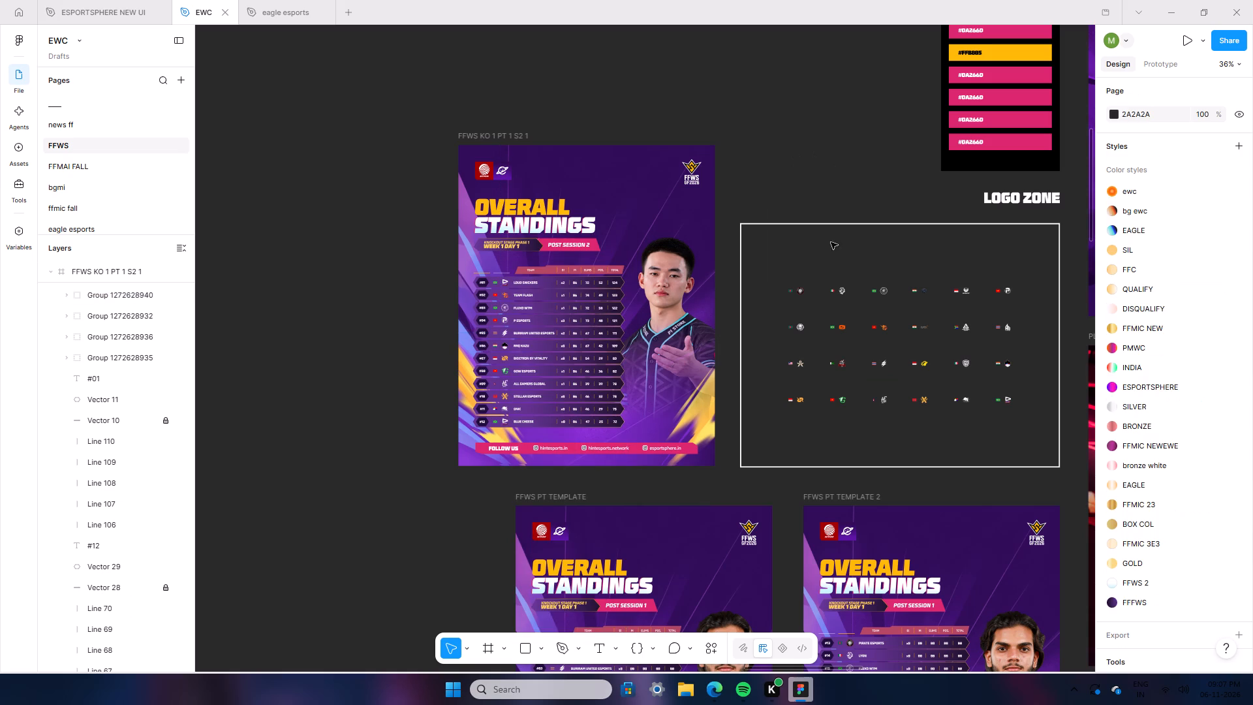
# Replace the flag and logo of row #06 RRQ Kazu with the first group copied from the Logo Zone's bottom row.
pyautogui.click(796, 403)
pyautogui.rightClick(796, 402)
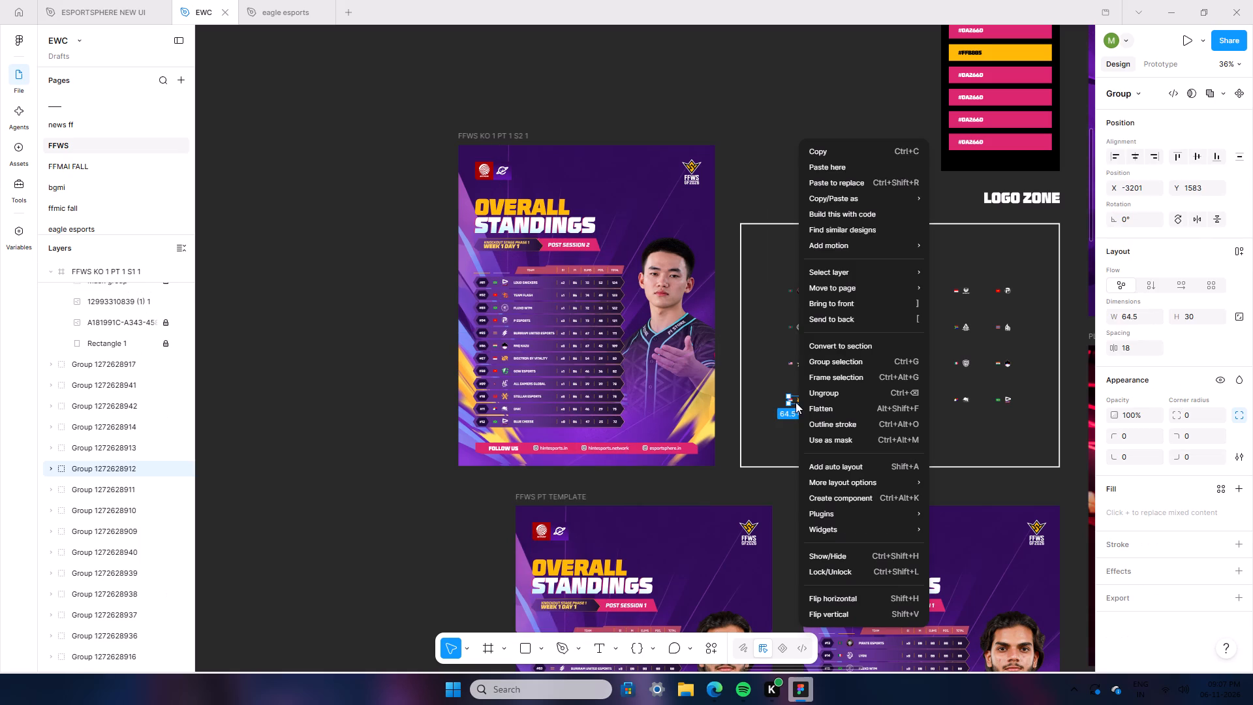
pyautogui.click(828, 157)
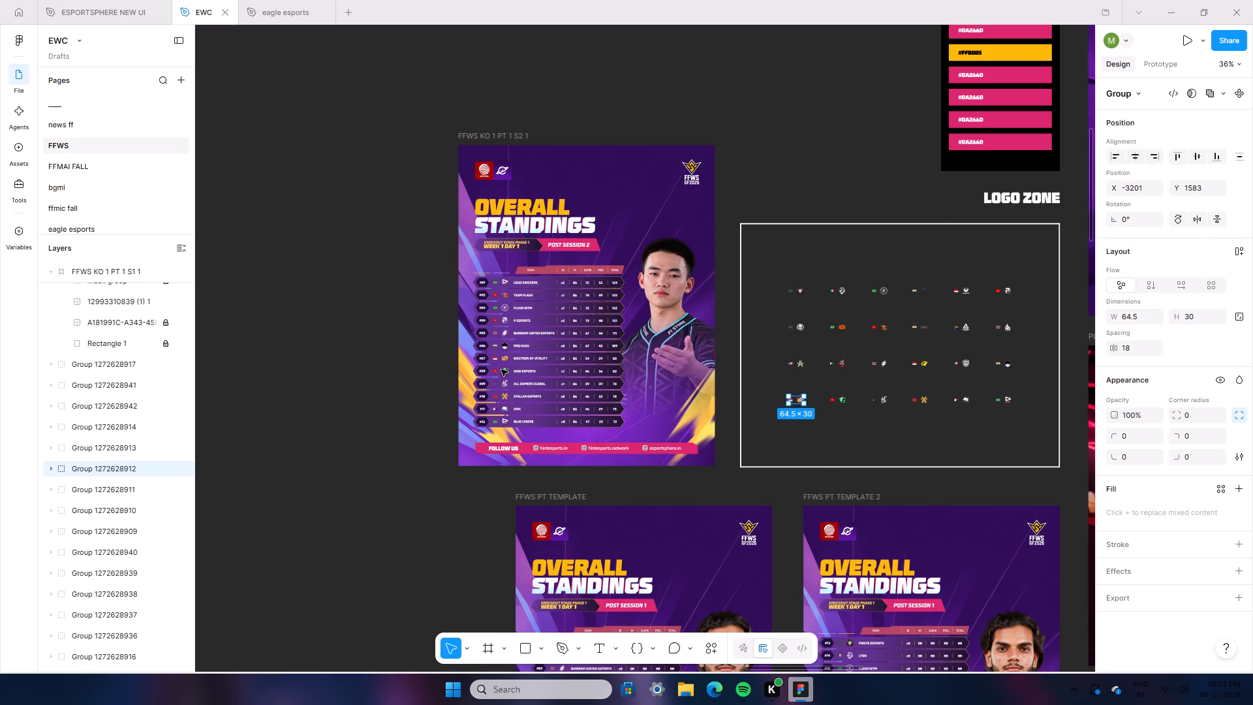
pyautogui.click(501, 351)
pyautogui.rightClick(501, 351)
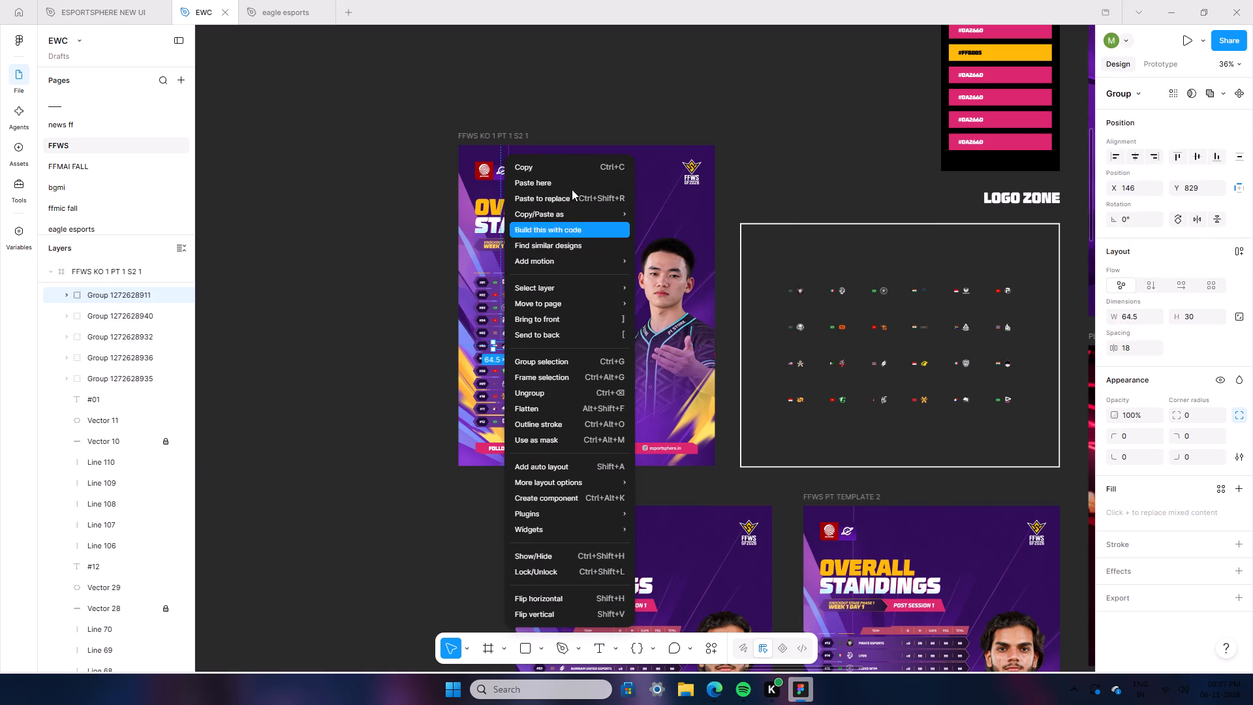
pyautogui.click(572, 193)
pyautogui.click(803, 178)
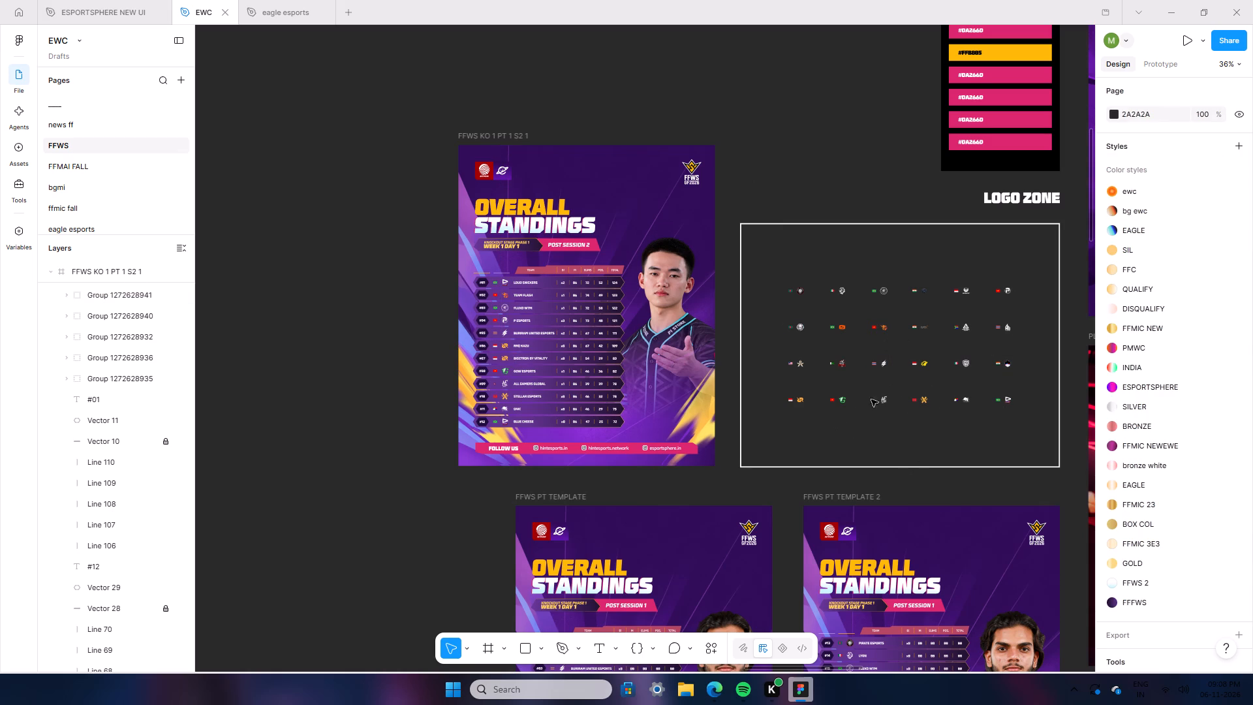
# Replace the flag and logo of row #07 Bigetron by Vitality with the fifth group copied from the Logo Zone's top row.
pyautogui.click(959, 293)
pyautogui.rightClick(959, 293)
pyautogui.click(1006, 151)
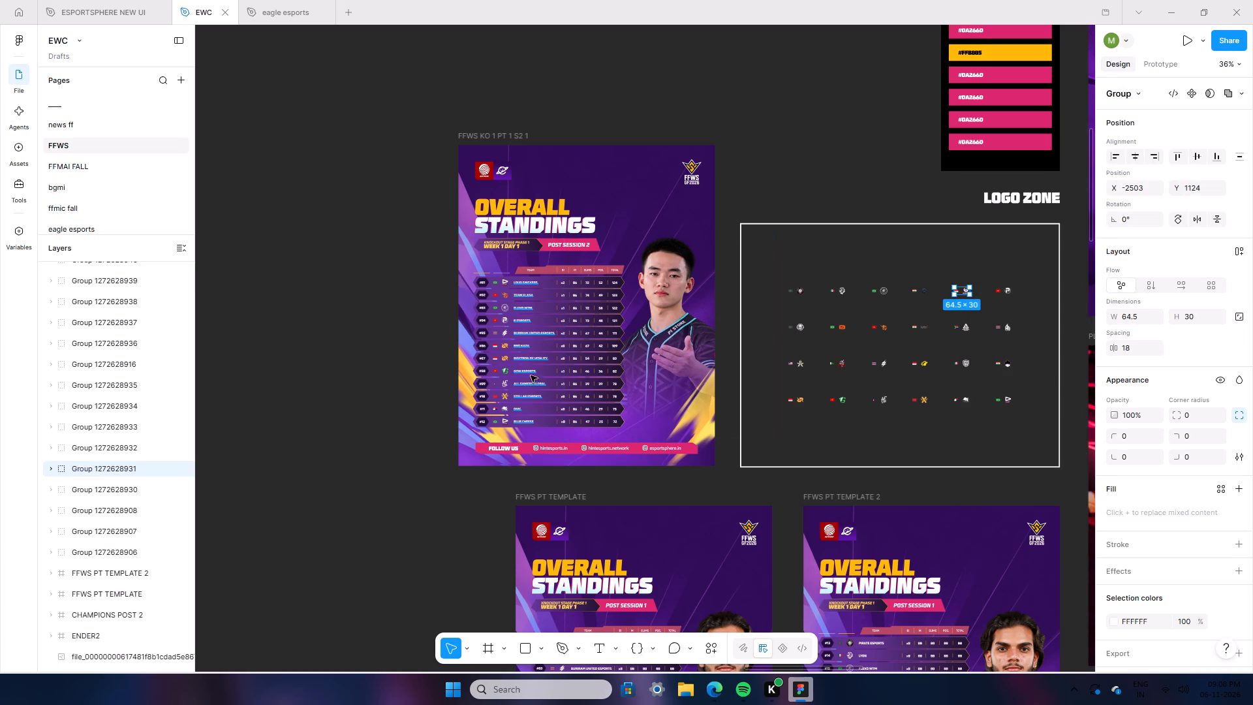
pyautogui.click(502, 361)
pyautogui.rightClick(502, 361)
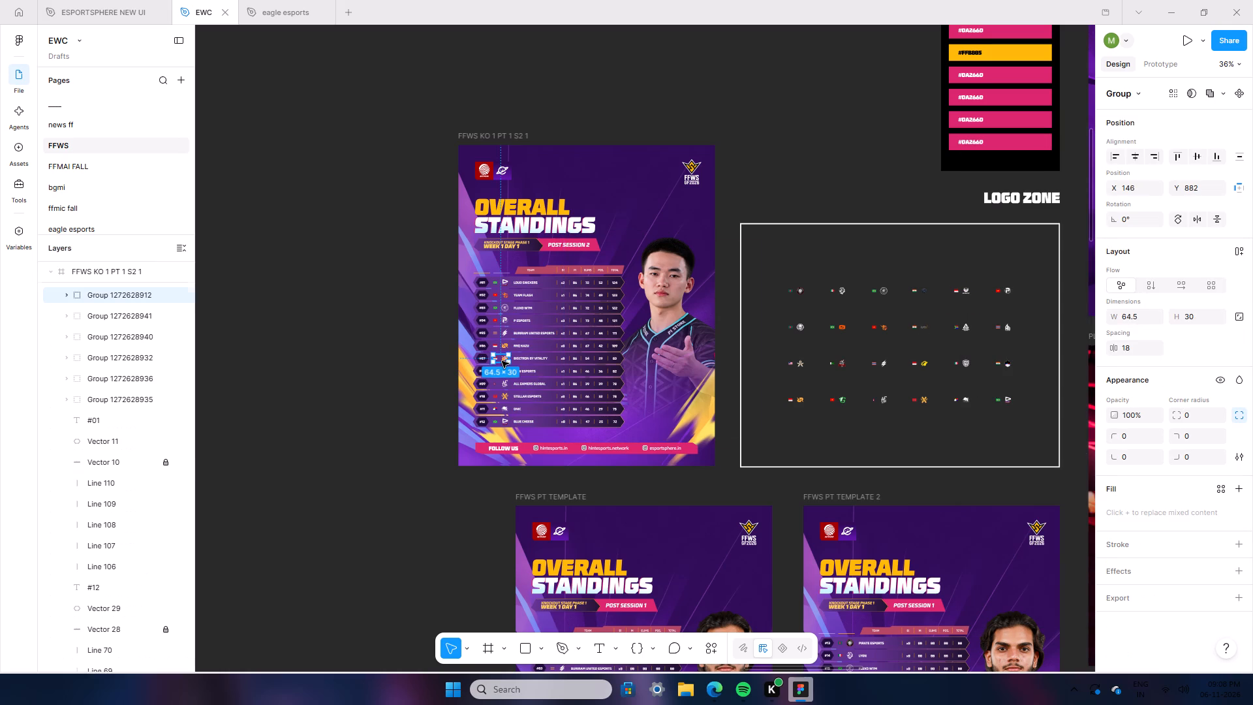
pyautogui.click(581, 200)
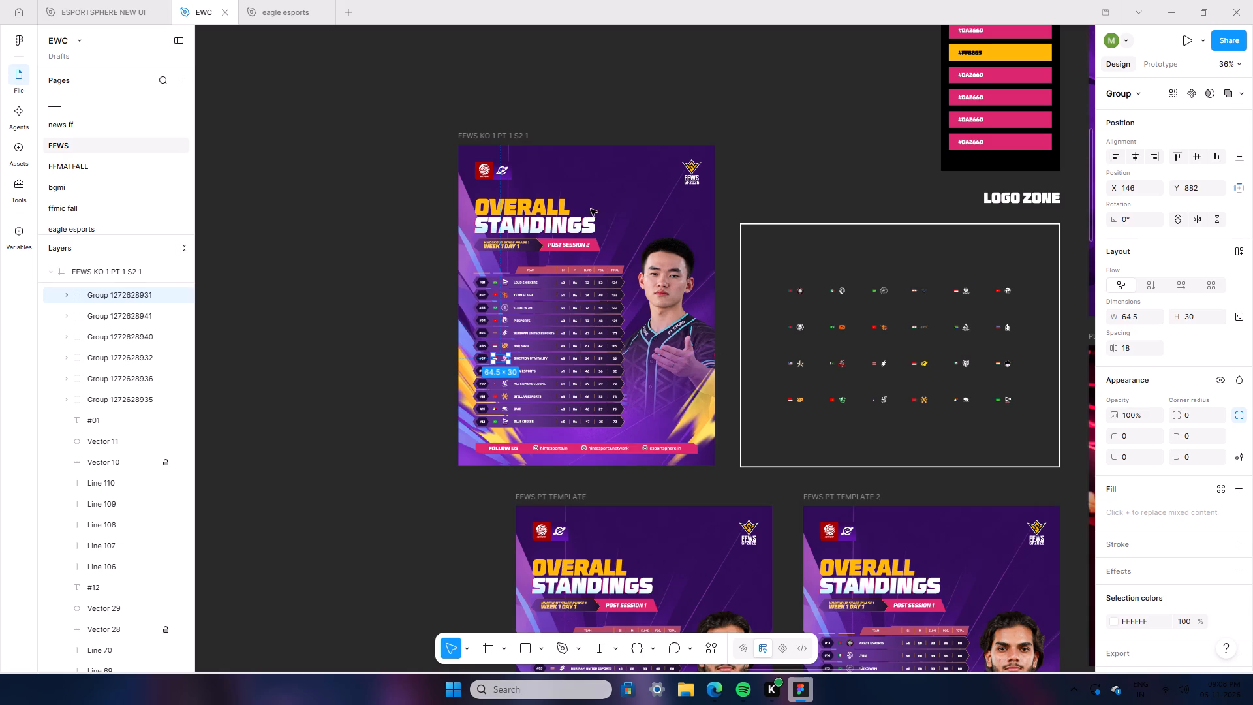
pyautogui.click(857, 148)
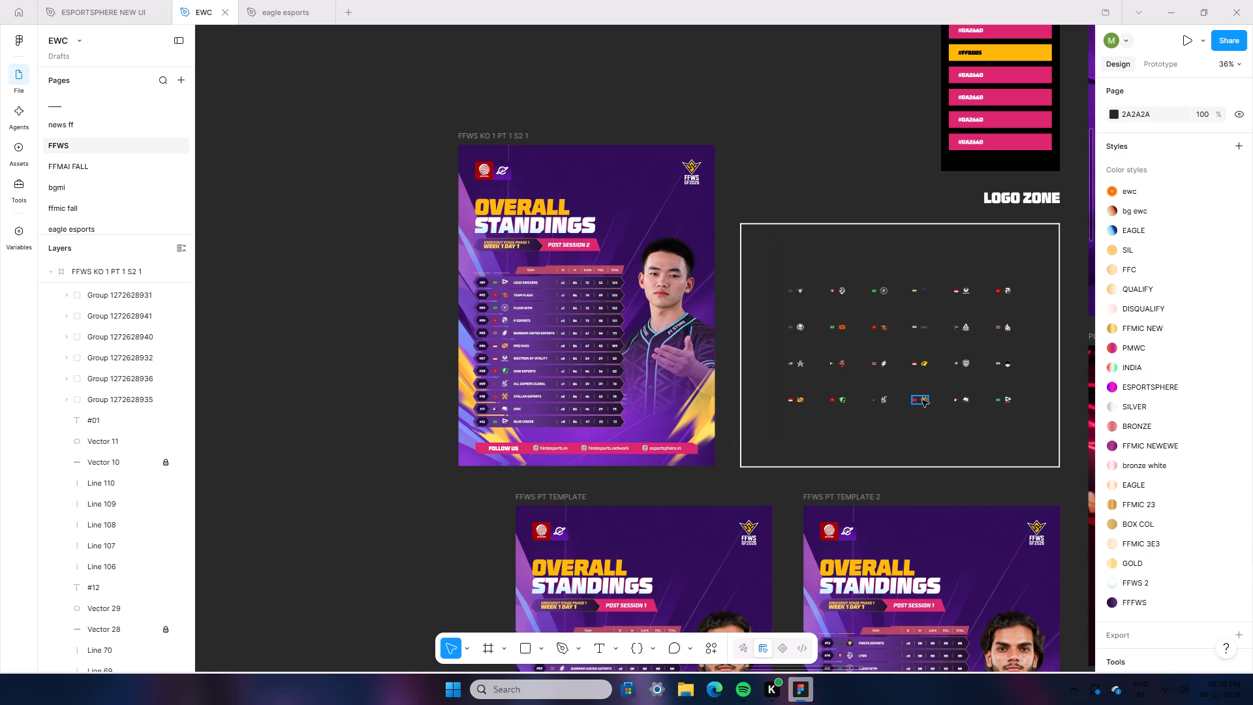
# Replace the flag and logo of row #09 All Gamers Global with the last group copied from the Logo Zone's second row.
pyautogui.click(998, 329)
pyautogui.rightClick(998, 329)
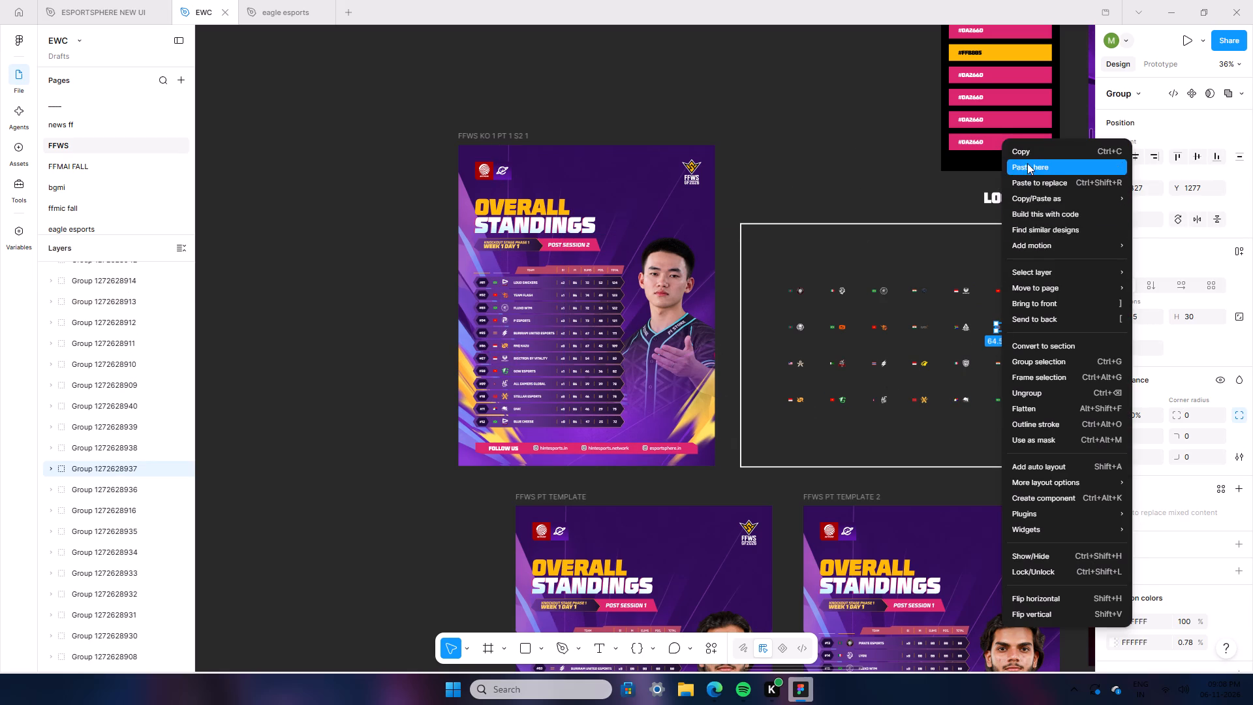
pyautogui.click(1030, 155)
pyautogui.click(505, 384)
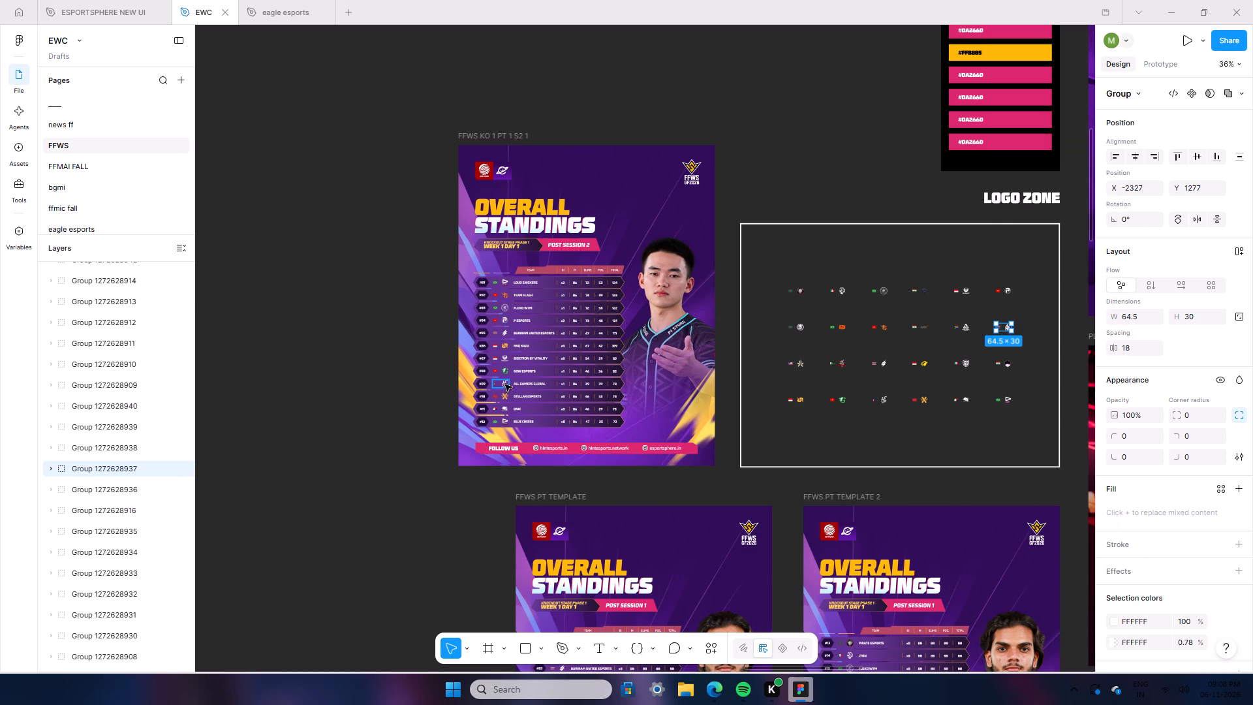
pyautogui.rightClick(505, 384)
pyautogui.click(565, 195)
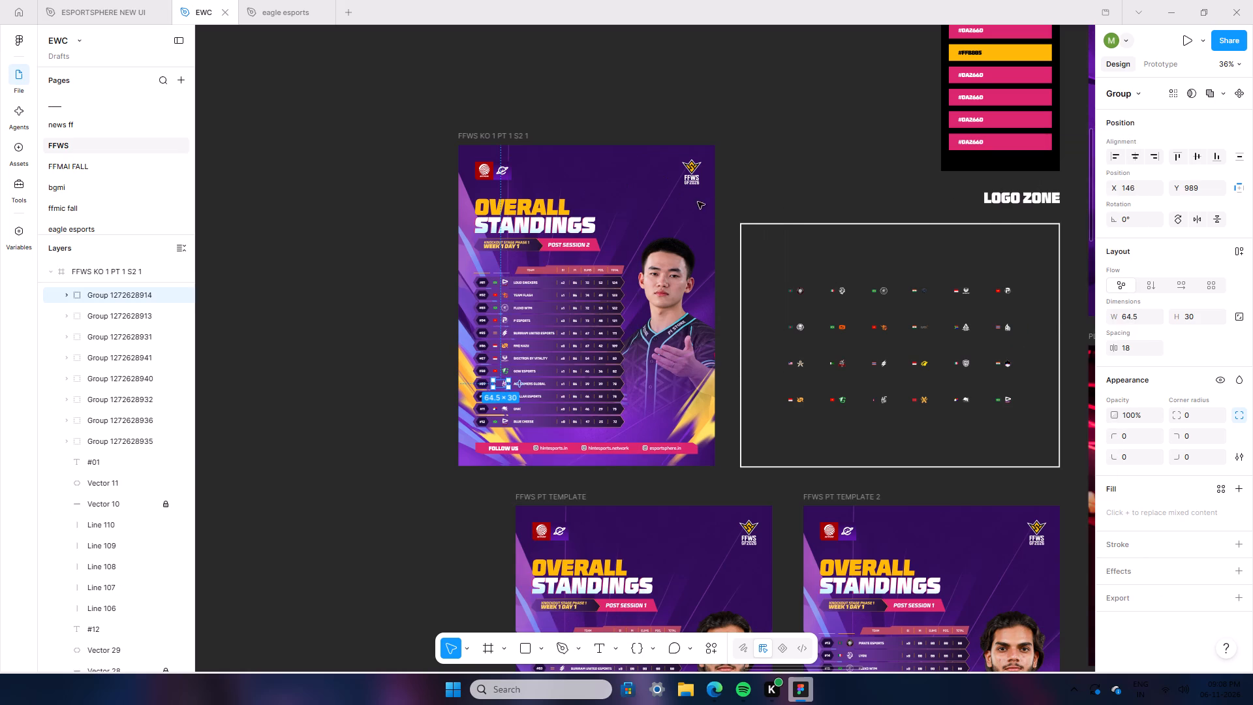
pyautogui.click(866, 181)
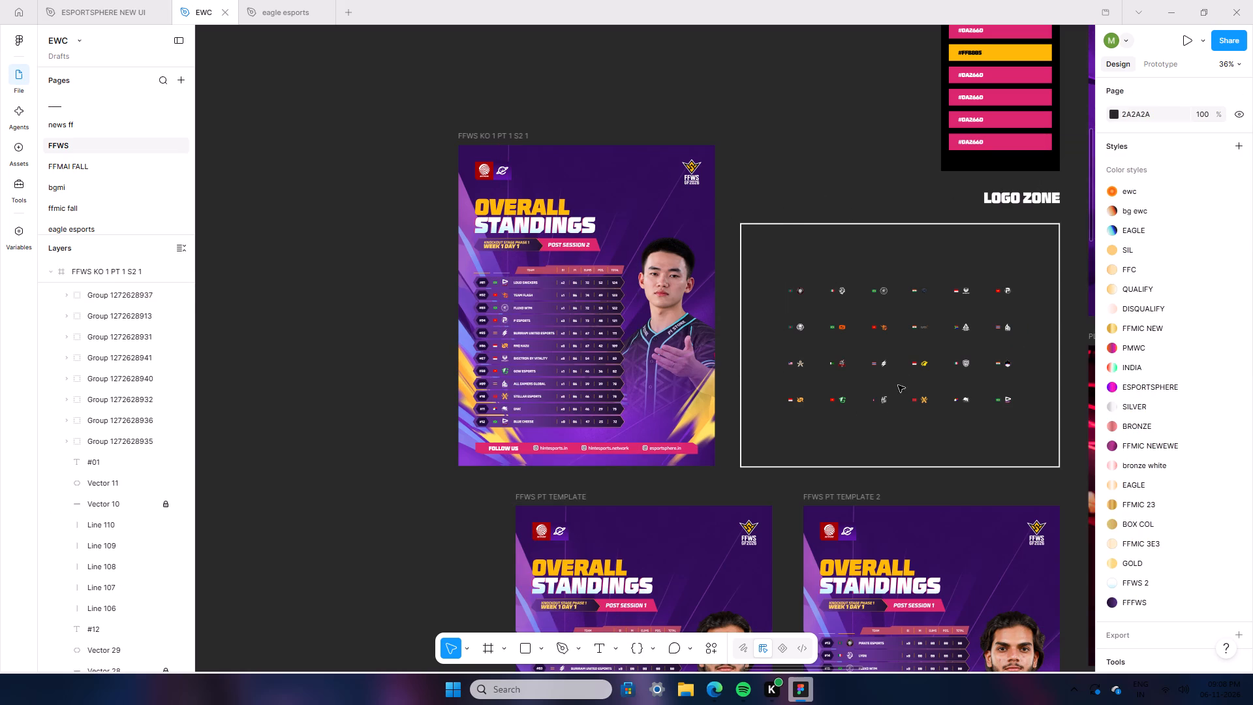
# Replace the flag and logo of row #10 Stellar Esports with the first group copied from the Logo Zone's third row.
pyautogui.click(803, 366)
pyautogui.rightClick(803, 366)
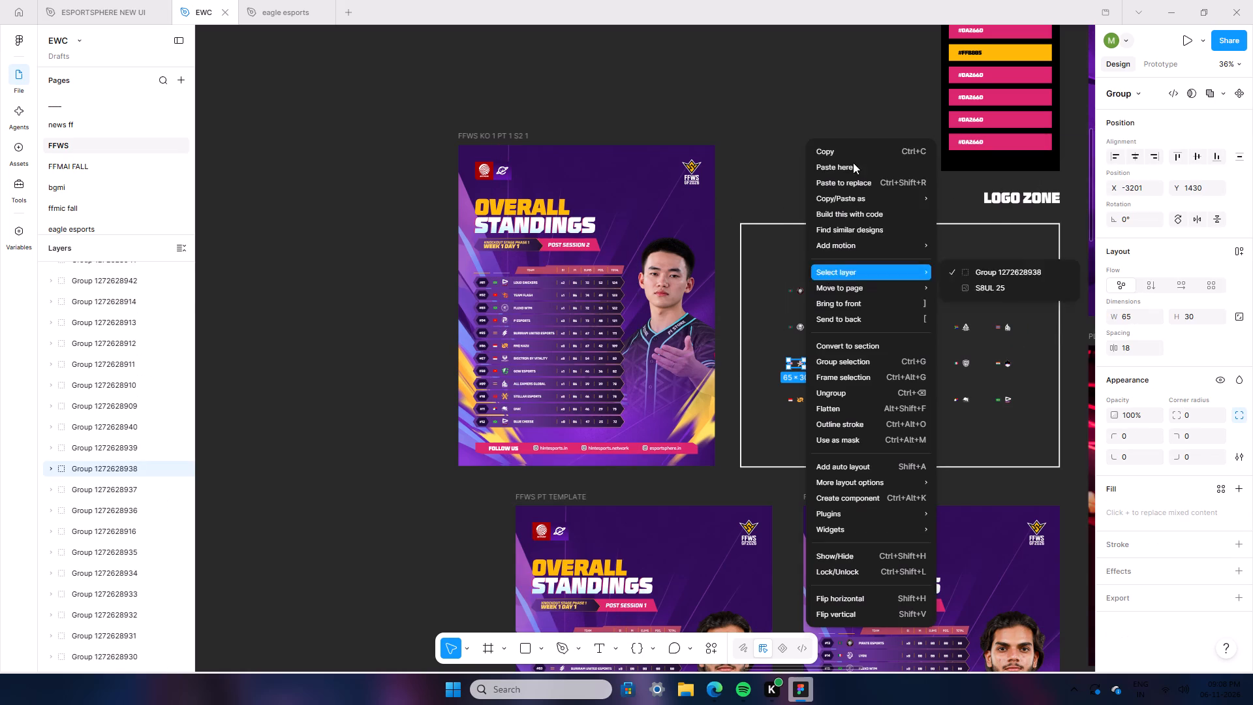
pyautogui.click(854, 151)
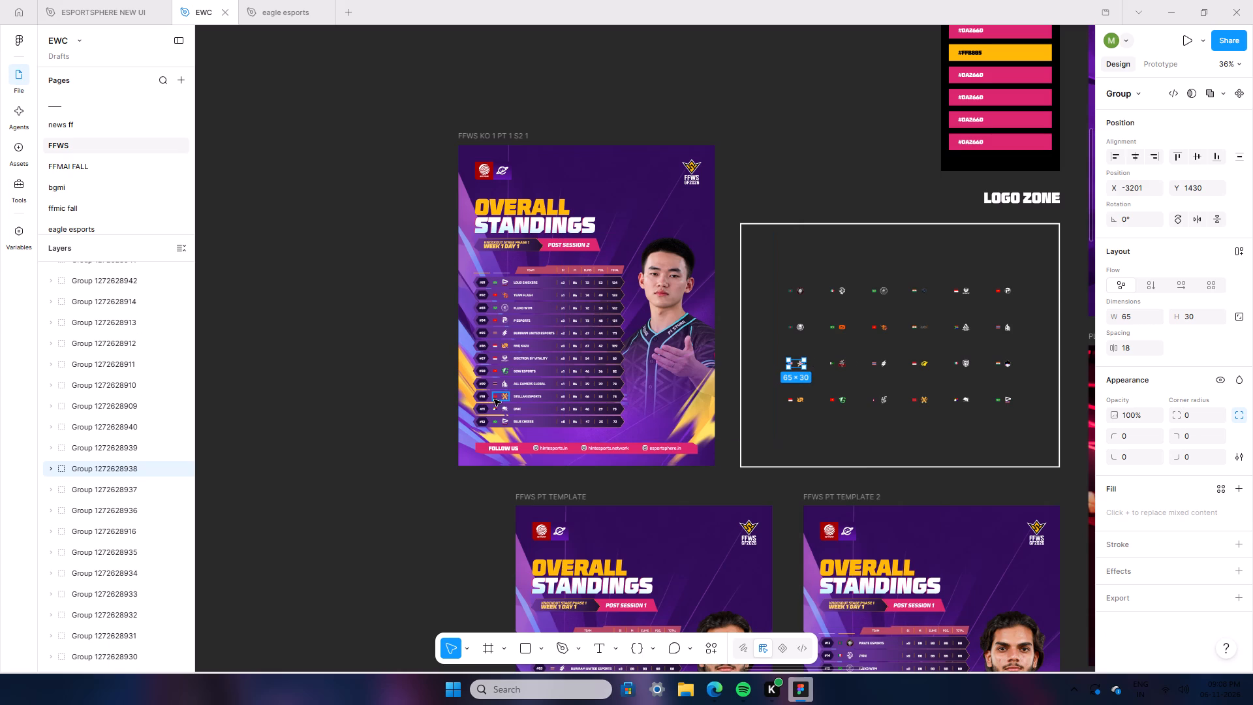
pyautogui.click(496, 399)
pyautogui.rightClick(496, 399)
pyautogui.click(561, 193)
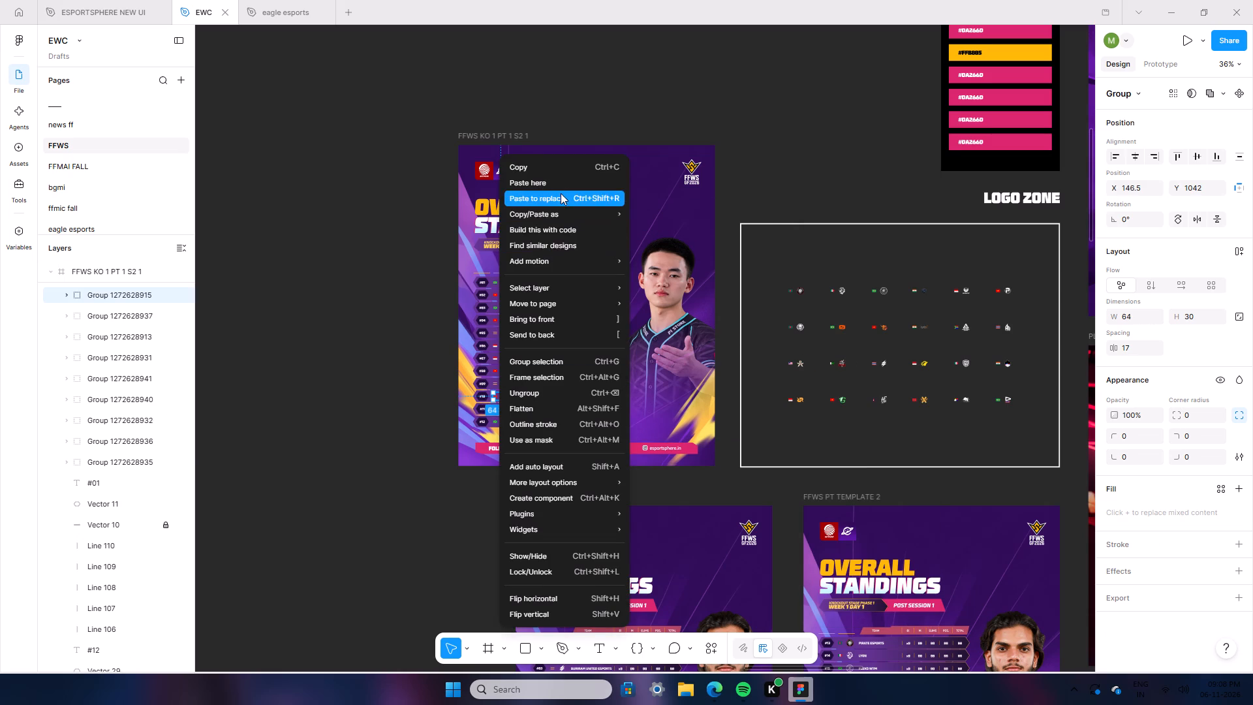
pyautogui.click(769, 147)
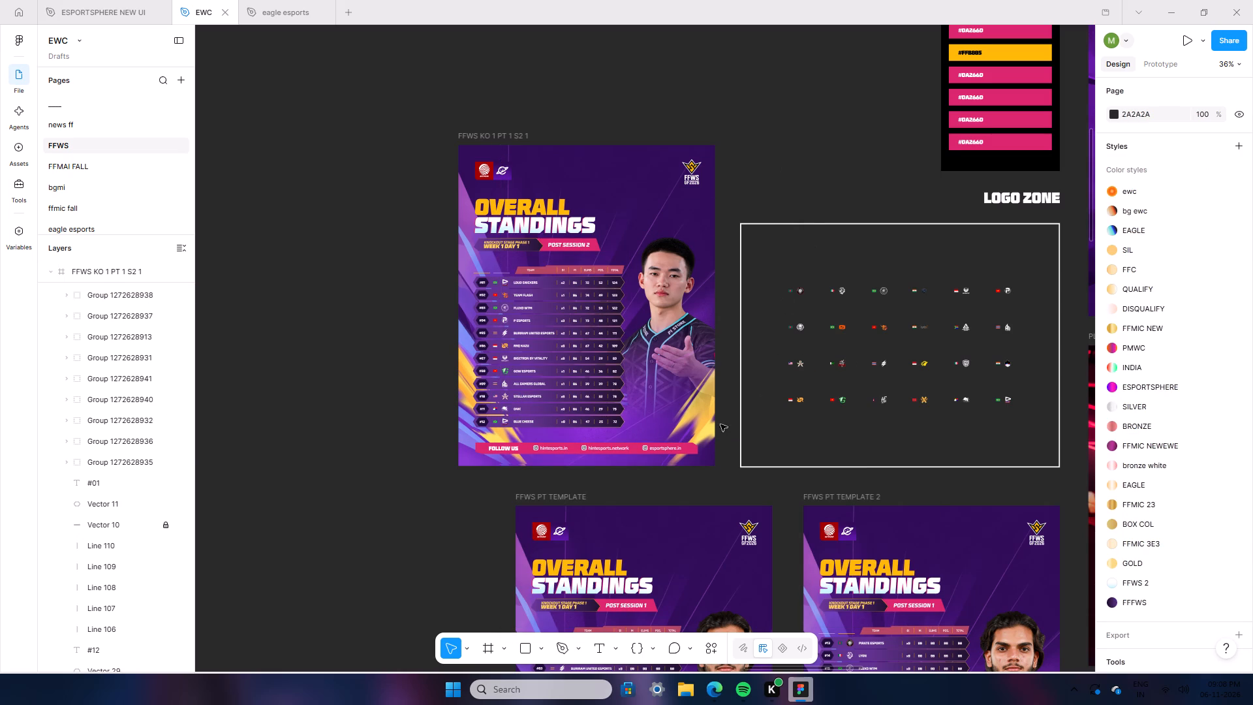
# Replace the flag and logo of row #11 ONIC with the fourth group copied from the Logo Zone's third row.
pyautogui.scroll(5, 491, 460)
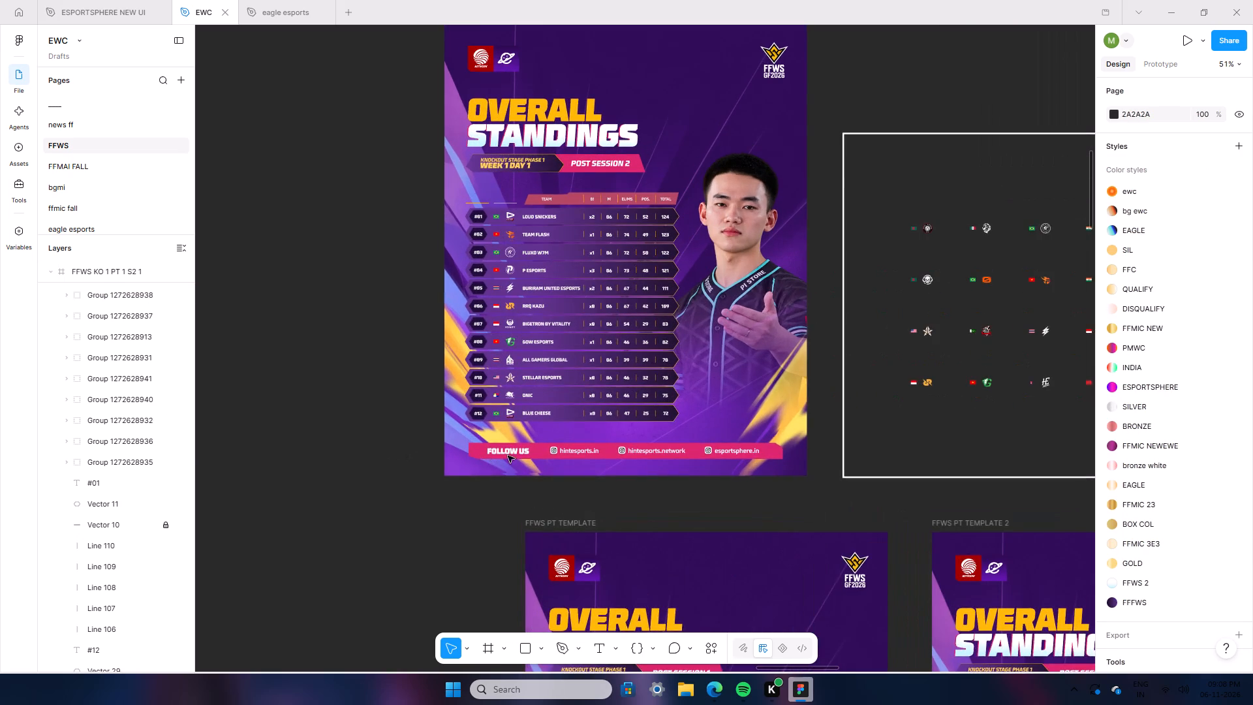
pyautogui.keyDown('ctrl'); pyautogui.scroll(-3, 538, 448); pyautogui.keyUp('ctrl')
pyautogui.click(955, 359)
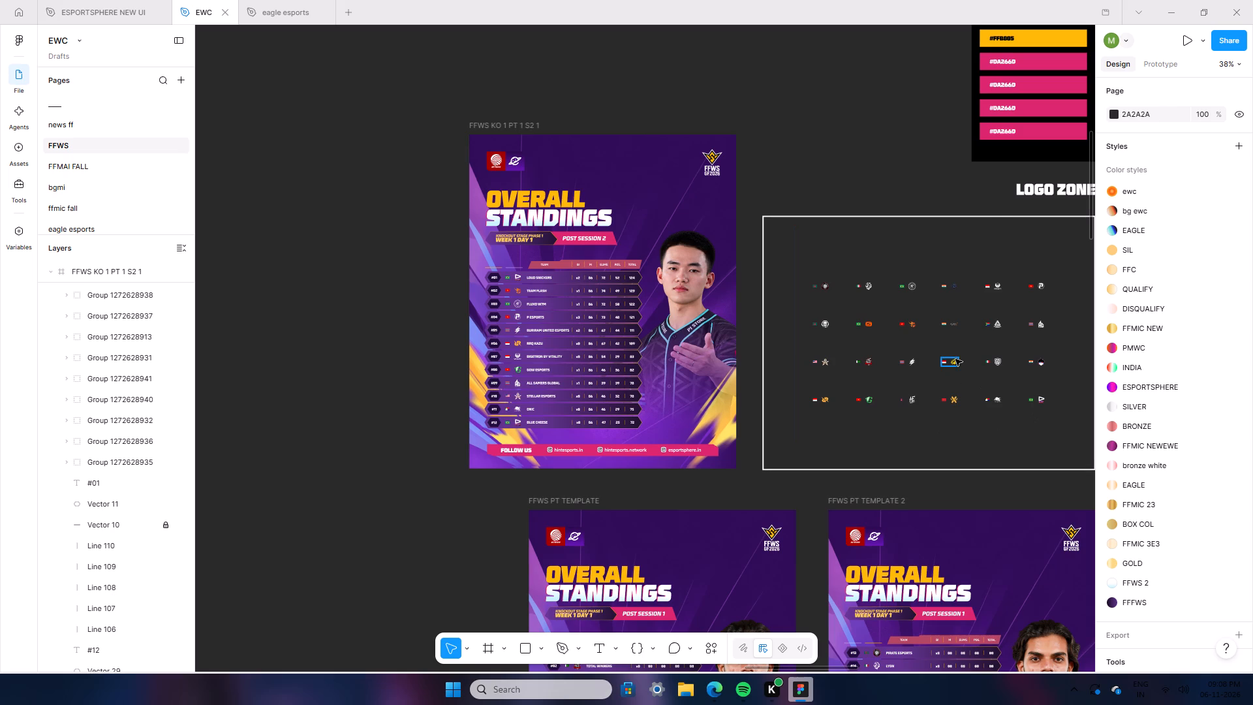
pyautogui.rightClick(955, 359)
pyautogui.click(986, 157)
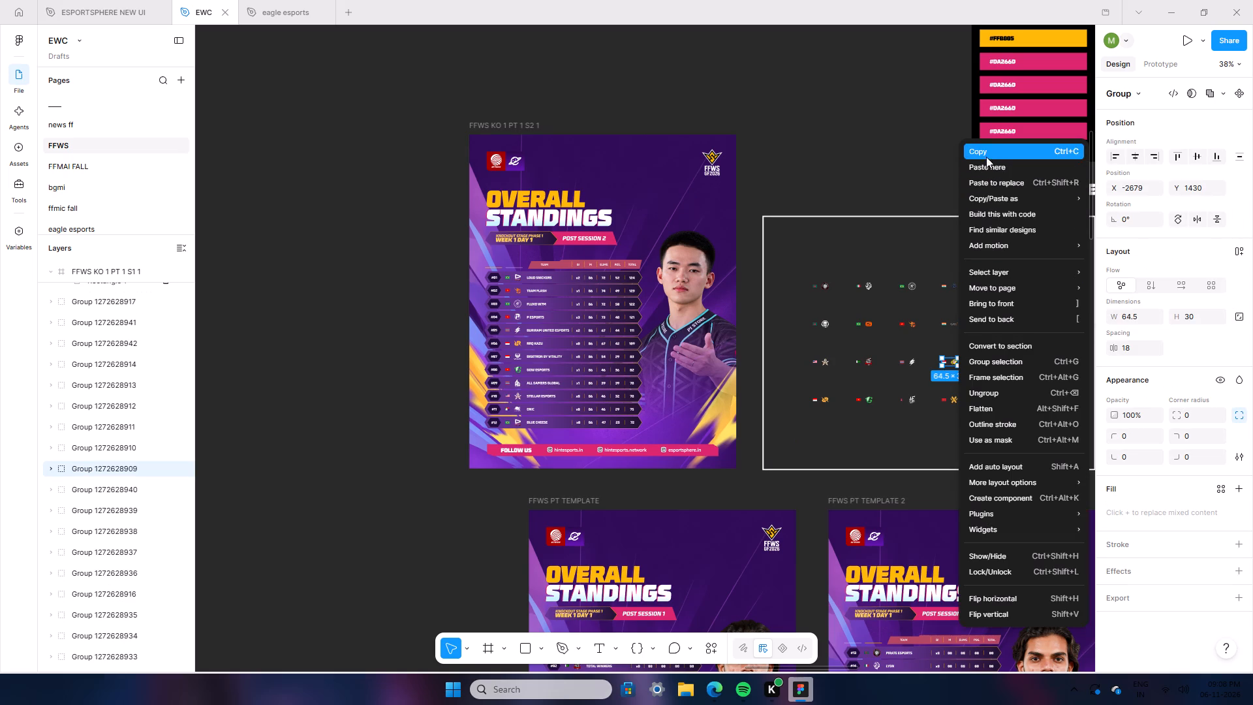
pyautogui.click(518, 411)
pyautogui.rightClick(518, 411)
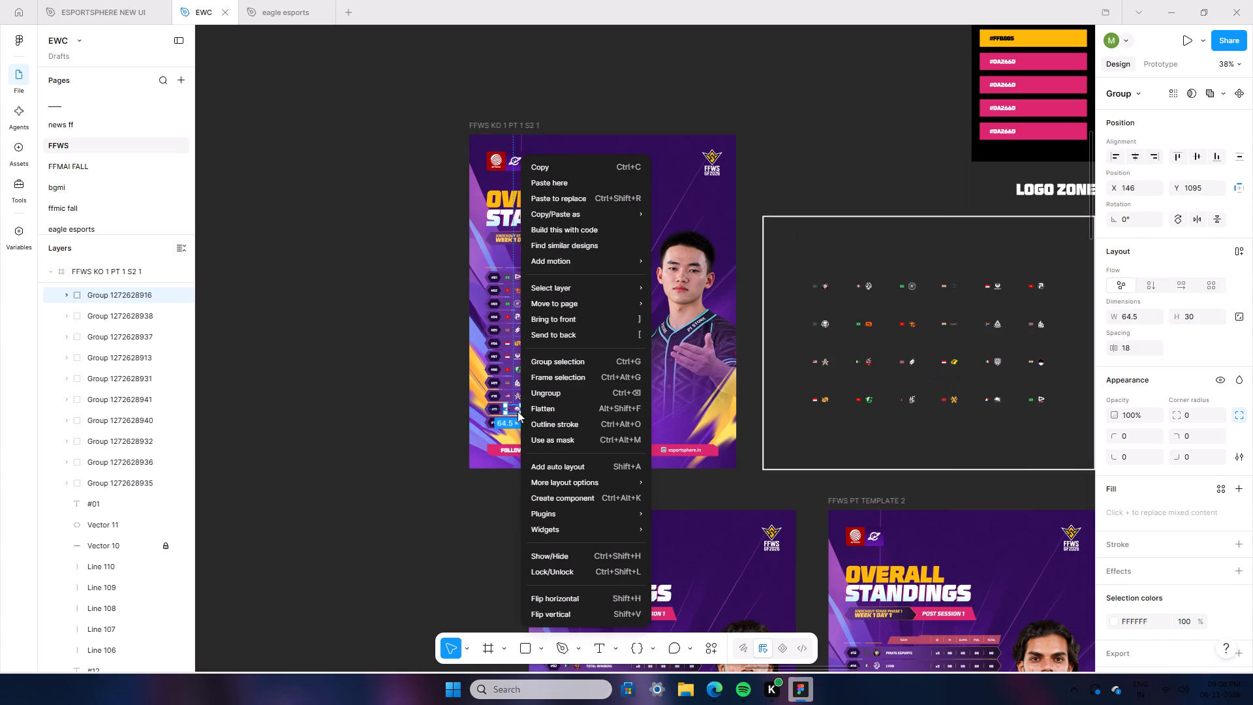
pyautogui.click(579, 198)
pyautogui.click(803, 183)
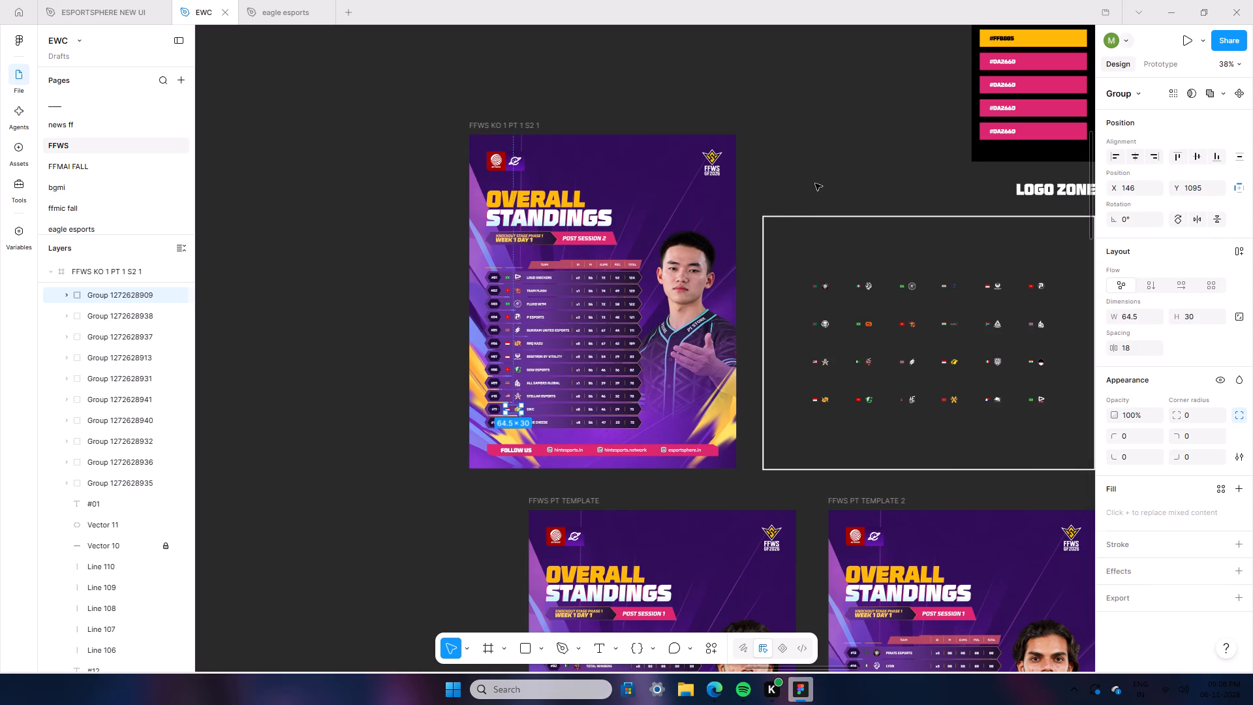
# Replace the flag and logo of row #12 Blue Cheese with the fifth group copied from the Logo Zone's bottom row.
pyautogui.click(1000, 396)
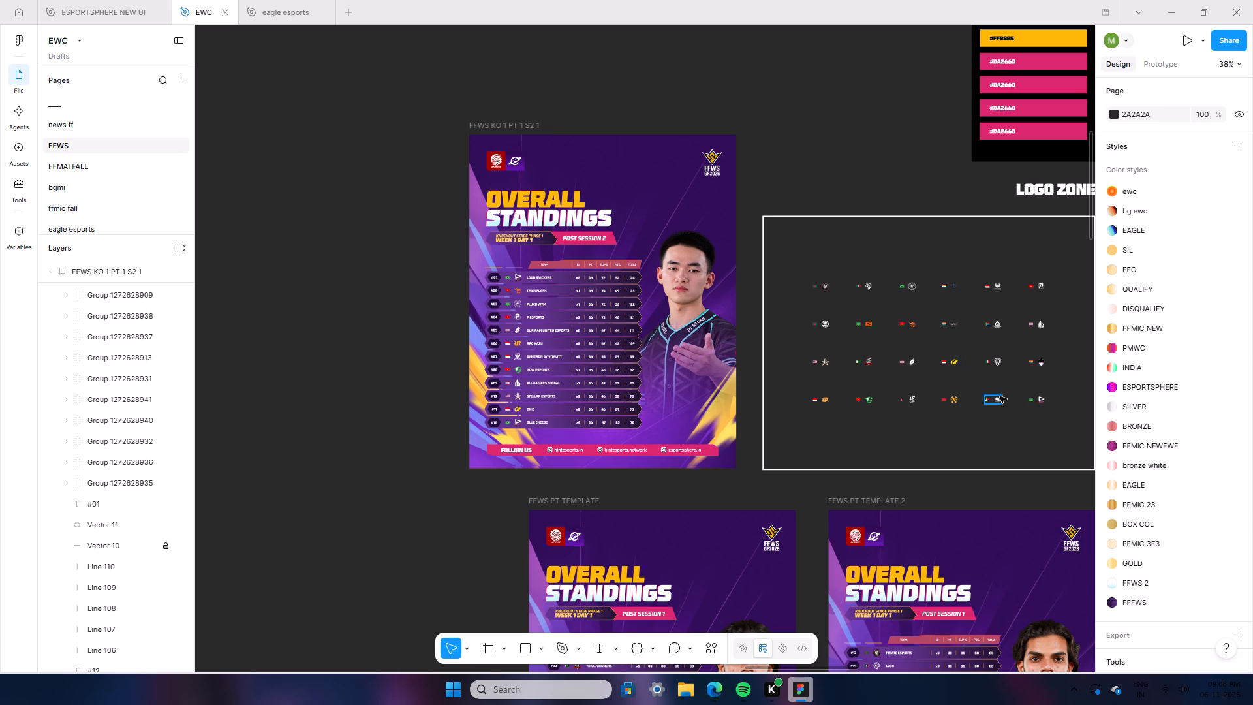
pyautogui.rightClick(1000, 396)
pyautogui.click(1027, 155)
pyautogui.keyDown('ctrl'); pyautogui.scroll(5, 497, 492); pyautogui.keyUp('ctrl')
pyautogui.keyDown('ctrl'); pyautogui.scroll(9, 560, 376); pyautogui.keyUp('ctrl')
pyautogui.click(510, 350)
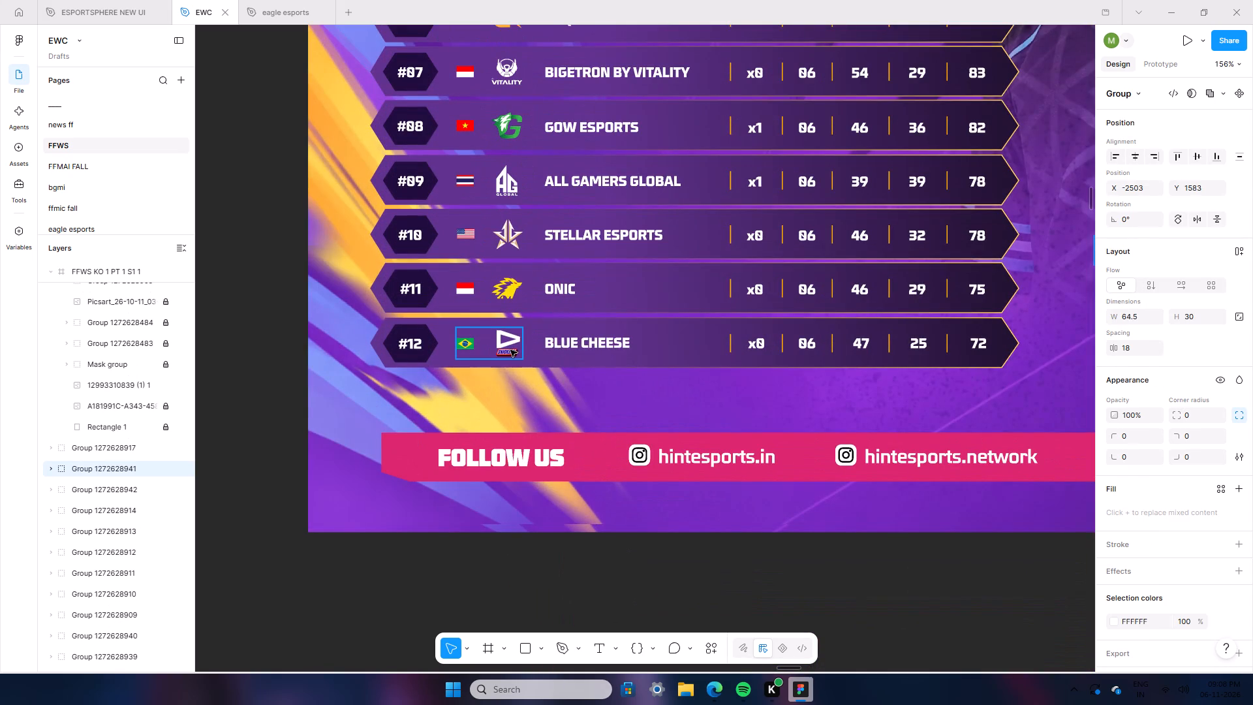
pyautogui.rightClick(510, 350)
pyautogui.click(580, 201)
# Move the FFWS KO 1 PT 1 S2 1 poster below FFWS KO 1 PT 1 S1 1, level with the S2 2 poster at X -4350, Y 5164.
pyautogui.keyDown('ctrl'); pyautogui.scroll(-7, 542, 572); pyautogui.keyUp('ctrl')
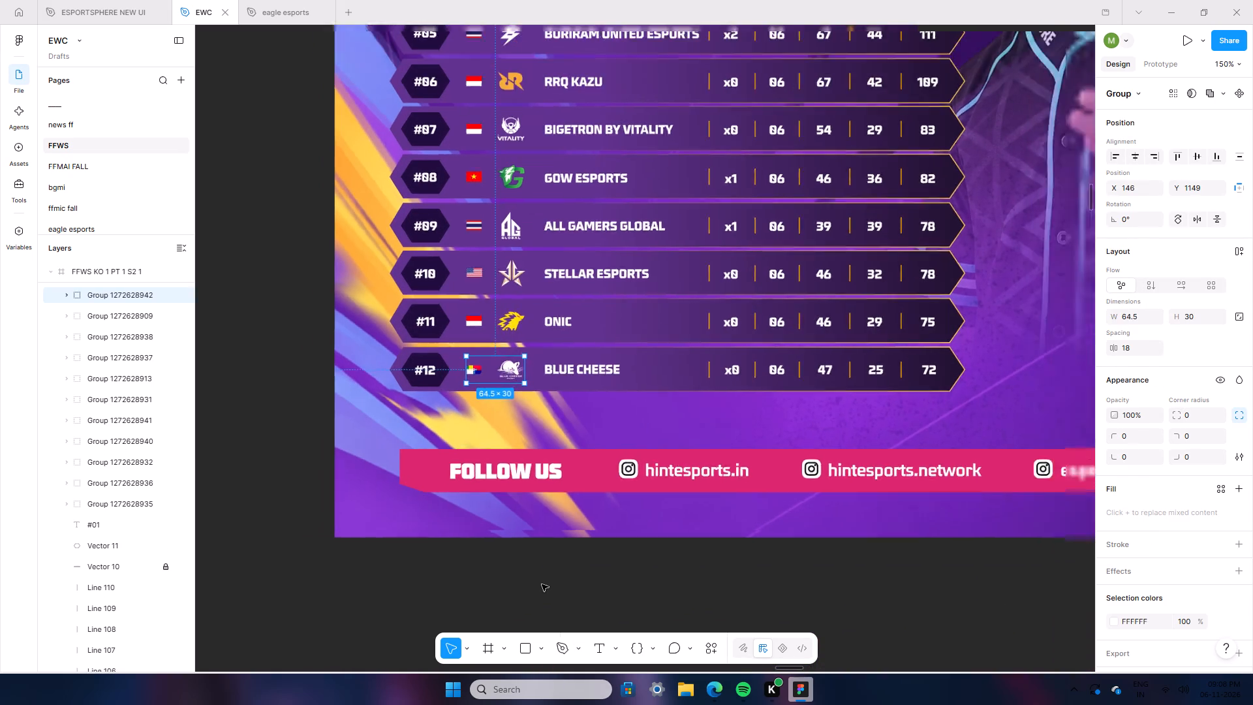
pyautogui.keyDown('ctrl'); pyautogui.scroll(-20, 542, 584); pyautogui.keyUp('ctrl')
pyautogui.keyDown('ctrl'); pyautogui.scroll(-12, 542, 584); pyautogui.keyUp('ctrl')
pyautogui.scroll(-6, 542, 584)
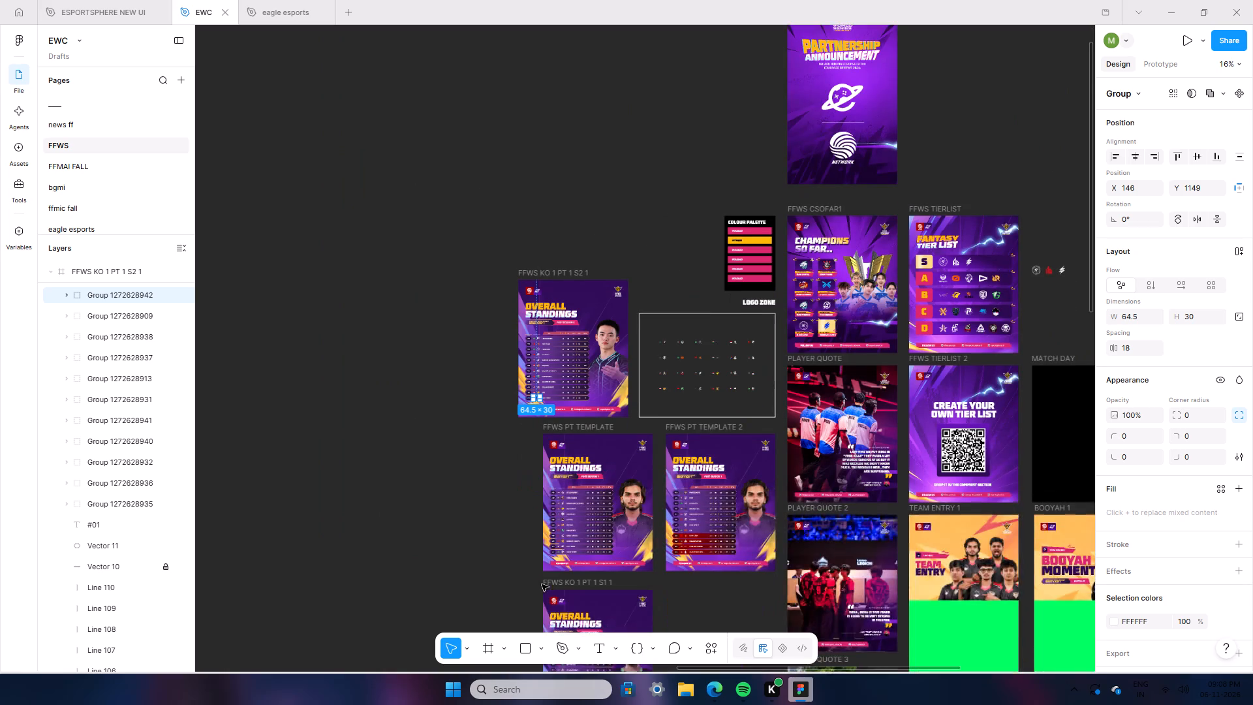
pyautogui.scroll(-10, 542, 584)
pyautogui.keyDown('ctrl'); pyautogui.scroll(-4, 531, 539); pyautogui.keyUp('ctrl')
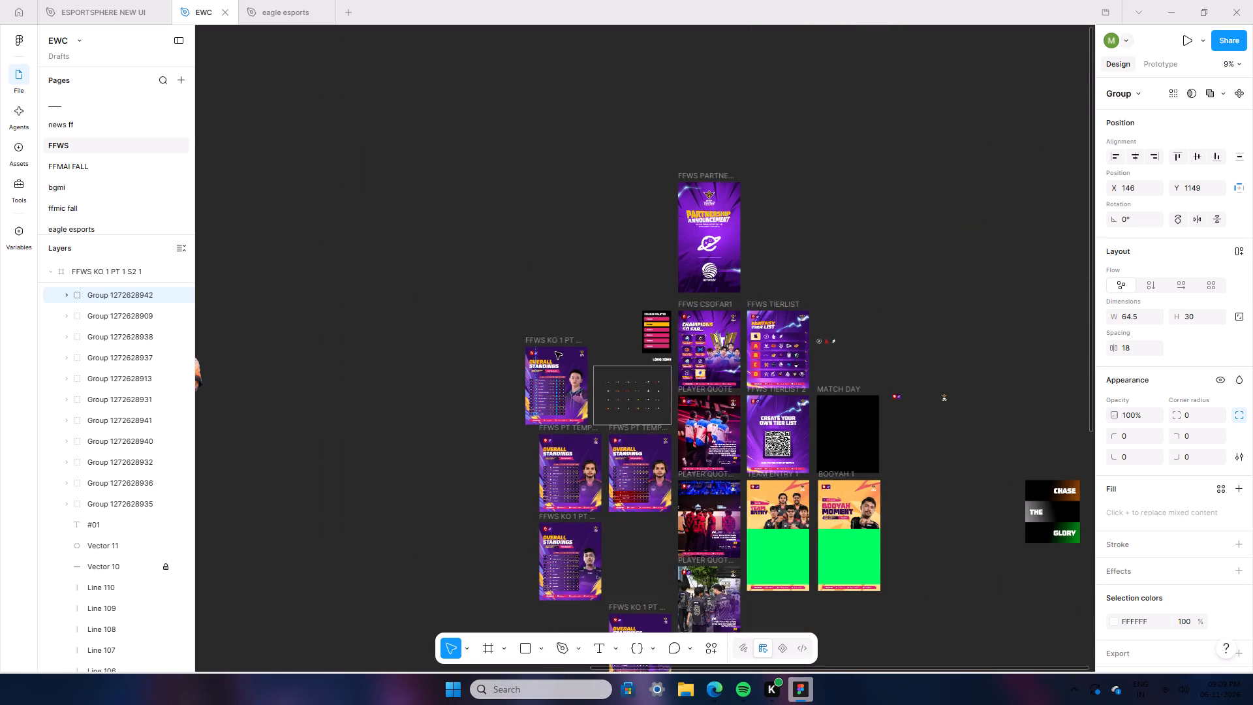
pyautogui.click(555, 337)
pyautogui.moveTo(555, 337); pyautogui.dragTo(559, 641)
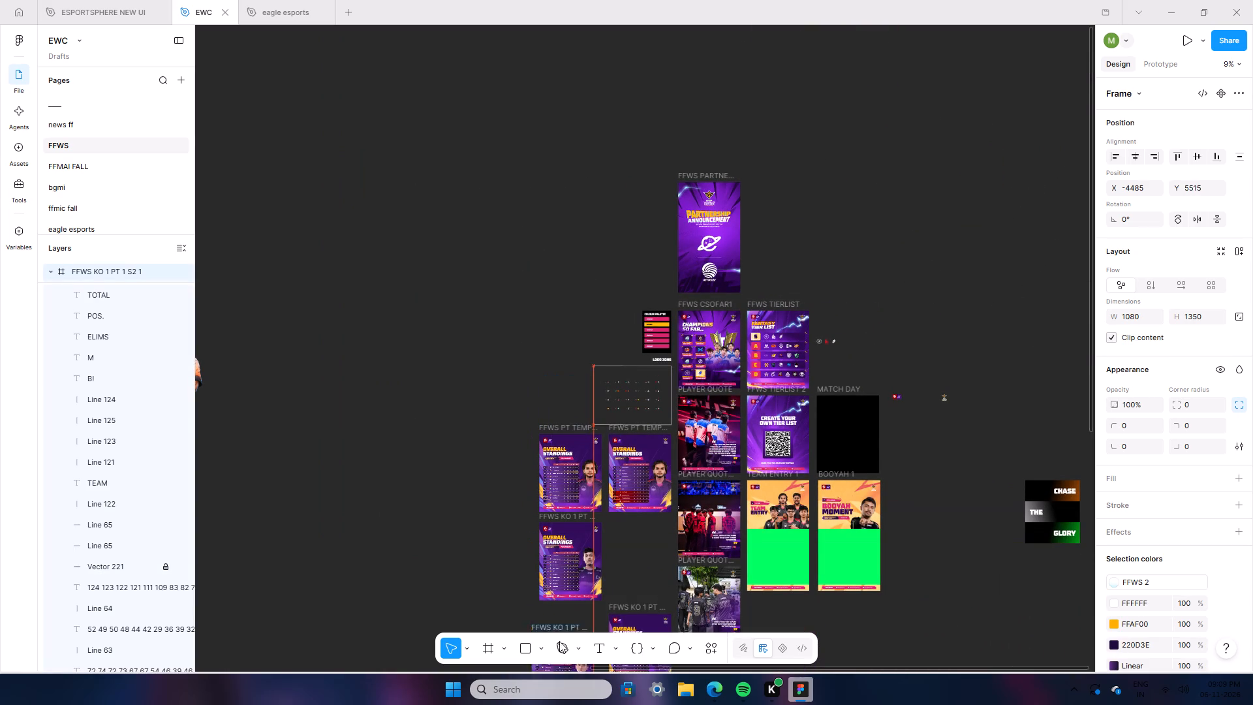
pyautogui.moveTo(559, 641); pyautogui.dragTo(568, 498)
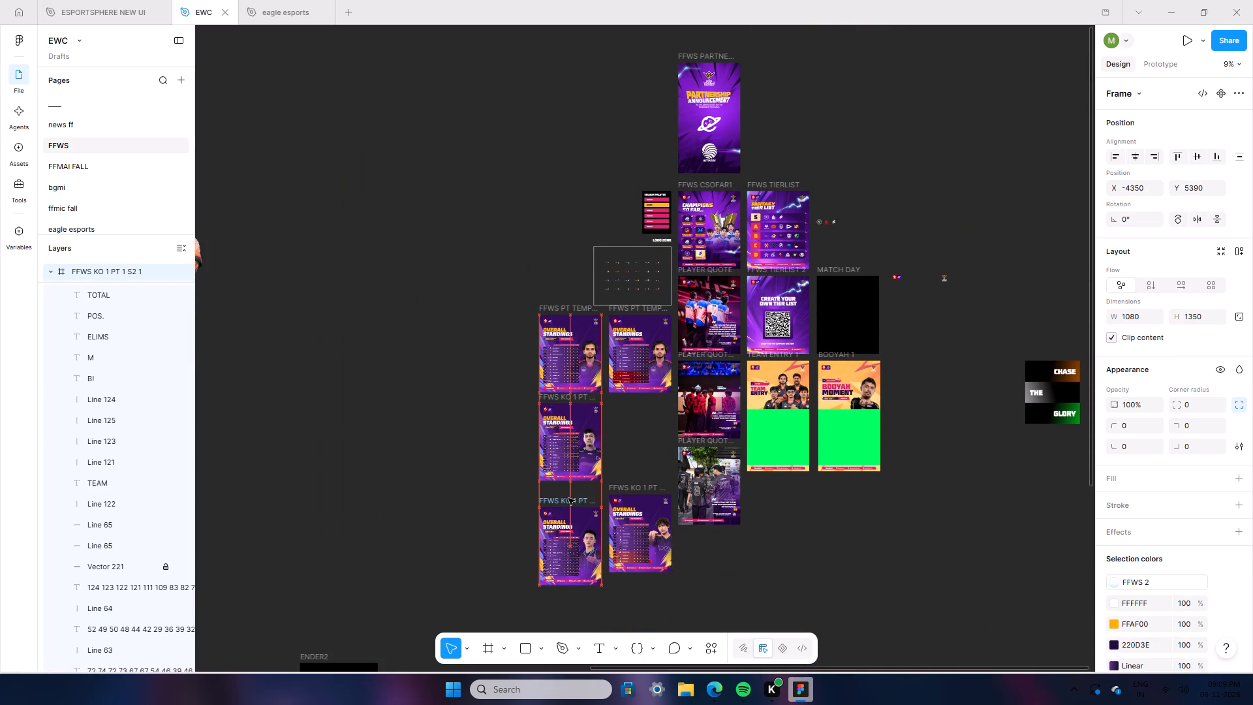
pyautogui.moveTo(568, 498); pyautogui.dragTo(568, 488)
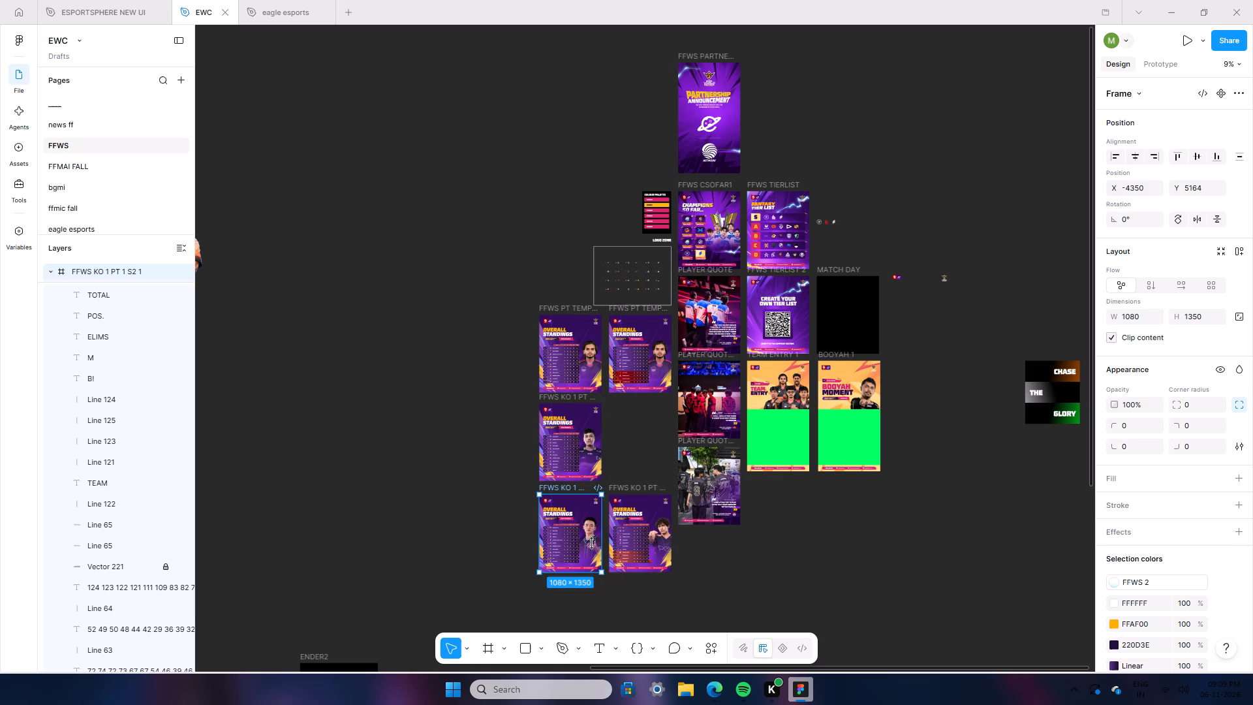
pyautogui.click(635, 625)
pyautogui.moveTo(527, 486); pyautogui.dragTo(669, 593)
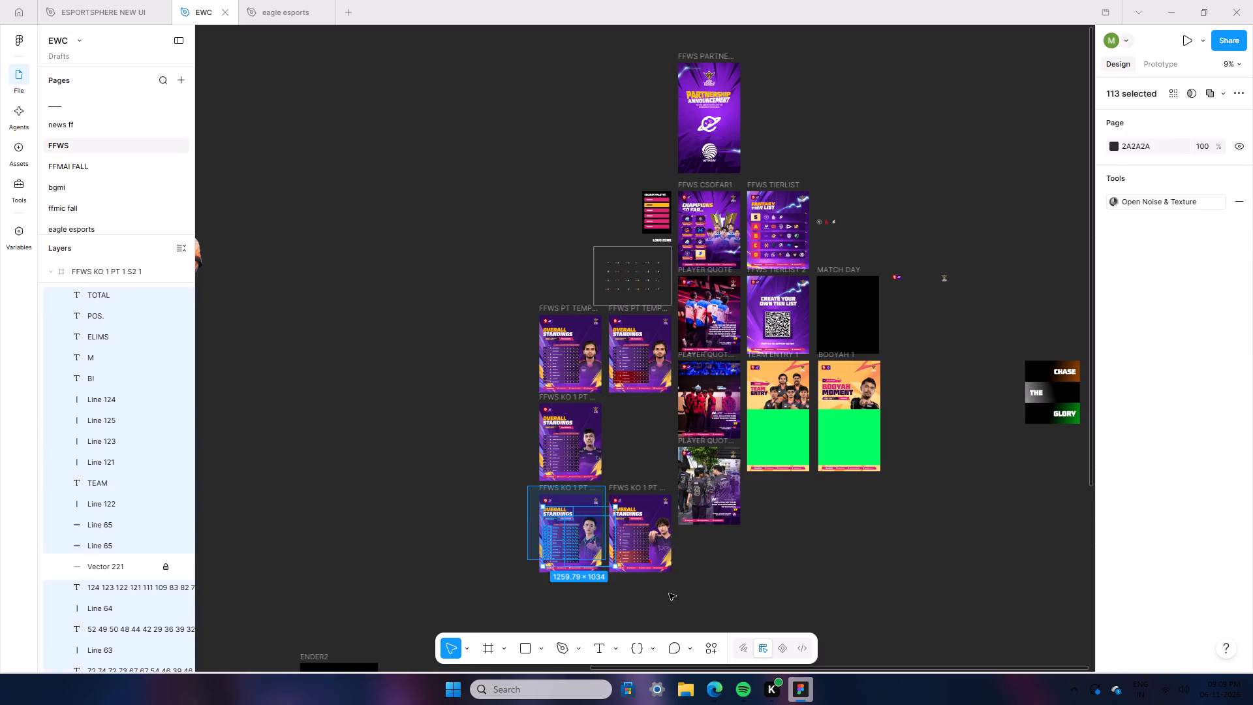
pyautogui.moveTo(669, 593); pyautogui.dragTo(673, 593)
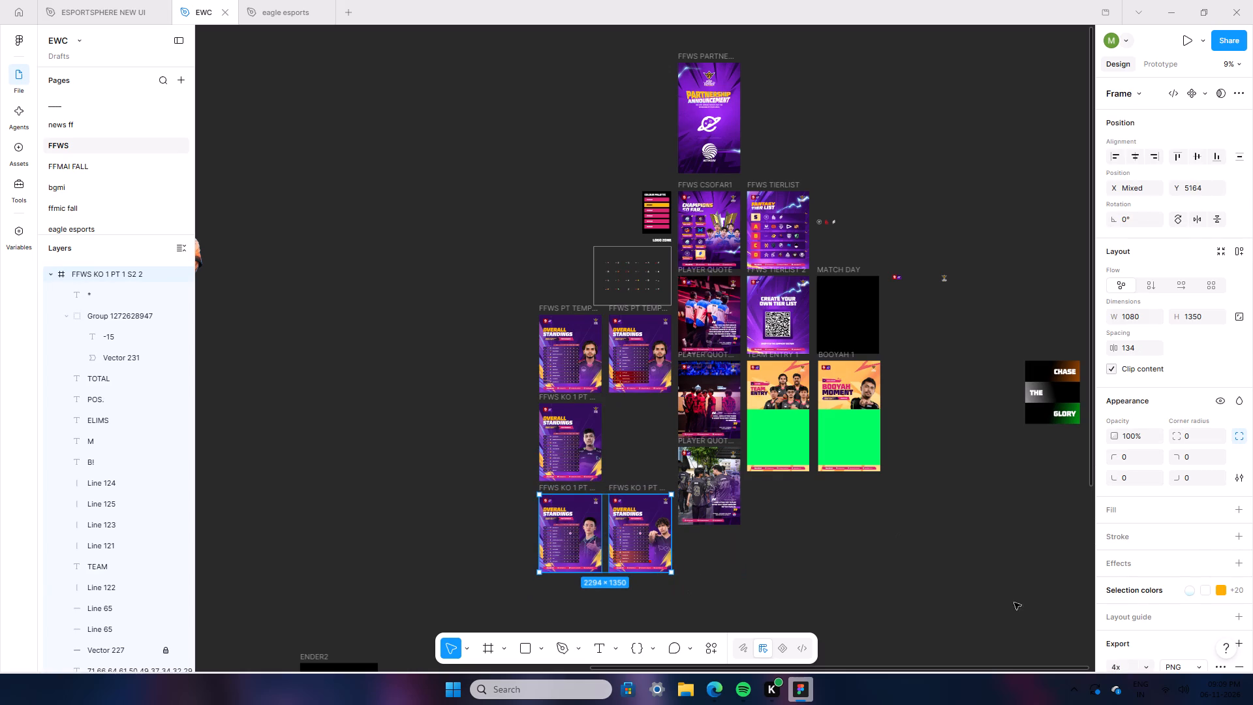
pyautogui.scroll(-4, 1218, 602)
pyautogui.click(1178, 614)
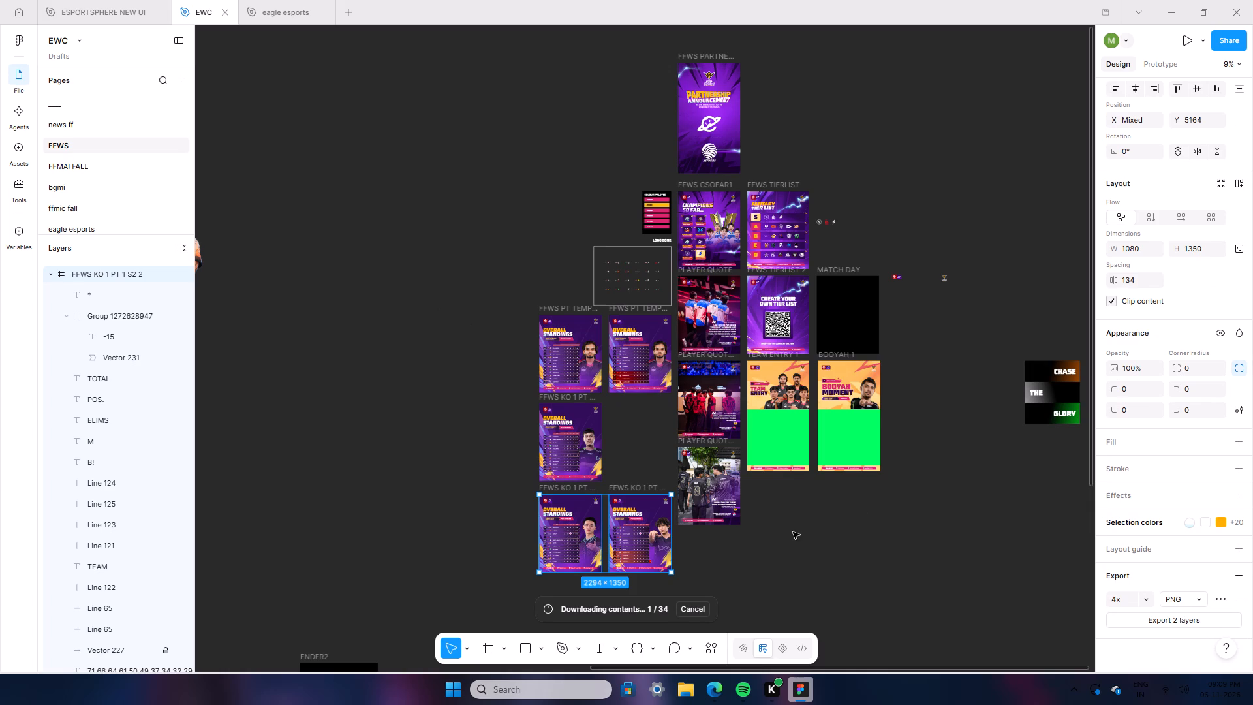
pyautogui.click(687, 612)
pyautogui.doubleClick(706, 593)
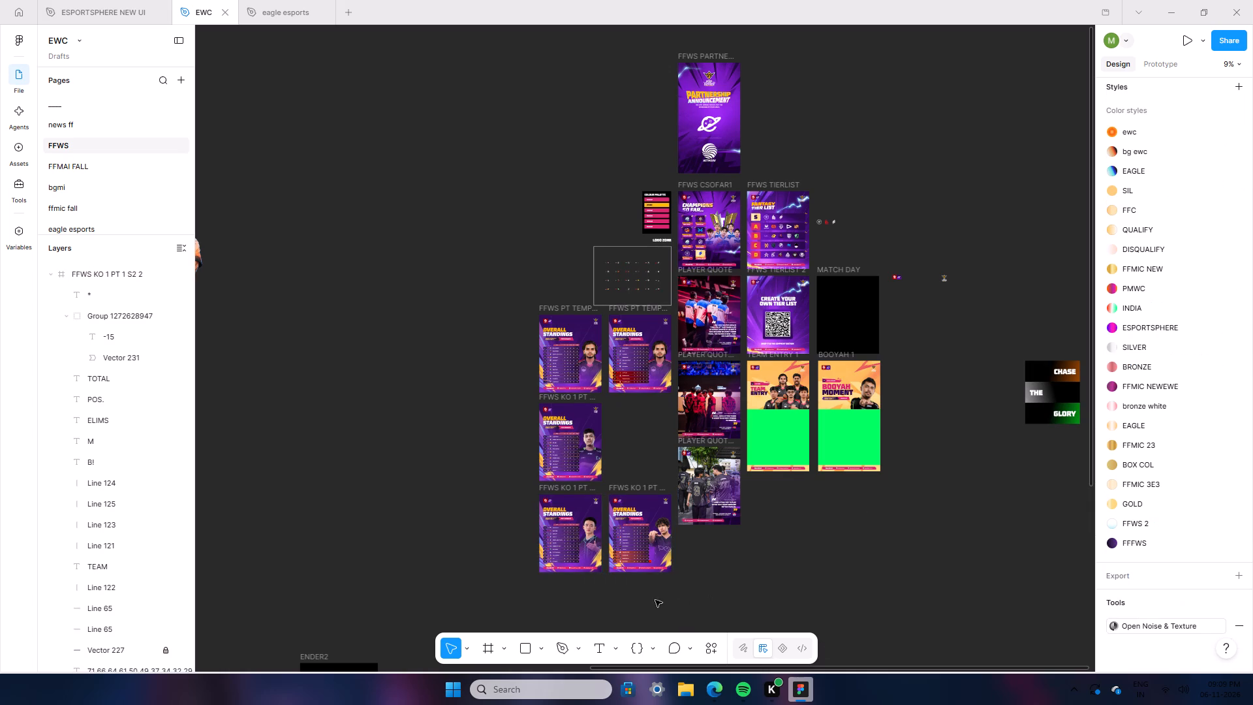
# Export the FFWS KO 1 PT 1 S2 1 and S2 2 posters together as PNG at 4x.
pyautogui.keyDown('ctrl'); pyautogui.scroll(7, 636, 605); pyautogui.keyUp('ctrl')
pyautogui.moveTo(355, 289); pyautogui.dragTo(515, 473)
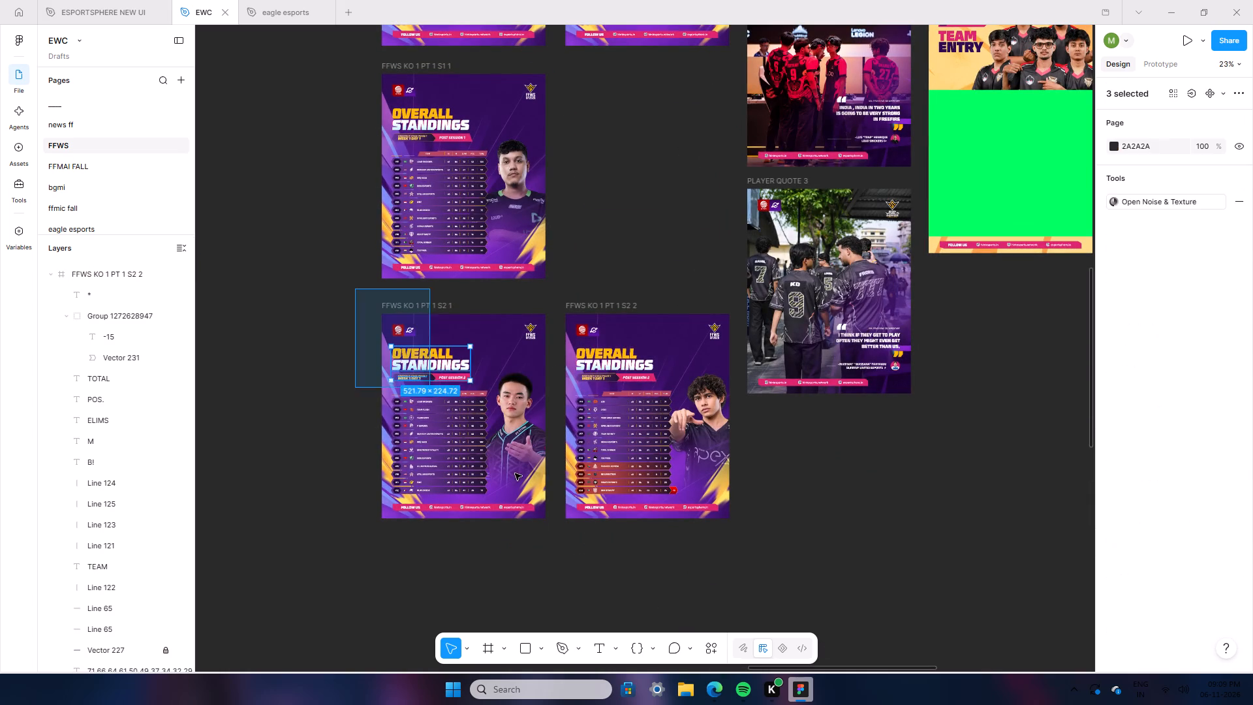
pyautogui.moveTo(515, 473); pyautogui.dragTo(720, 580)
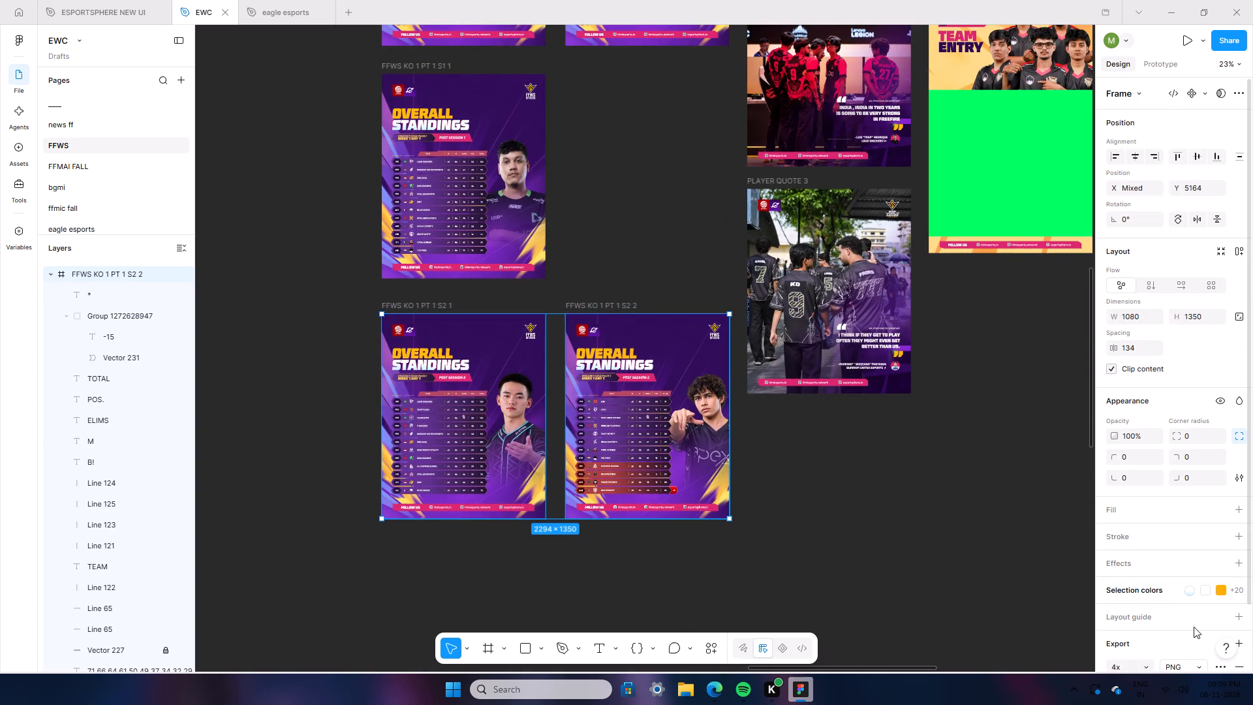
pyautogui.click(380, 291)
pyautogui.moveTo(356, 291); pyautogui.dragTo(399, 344)
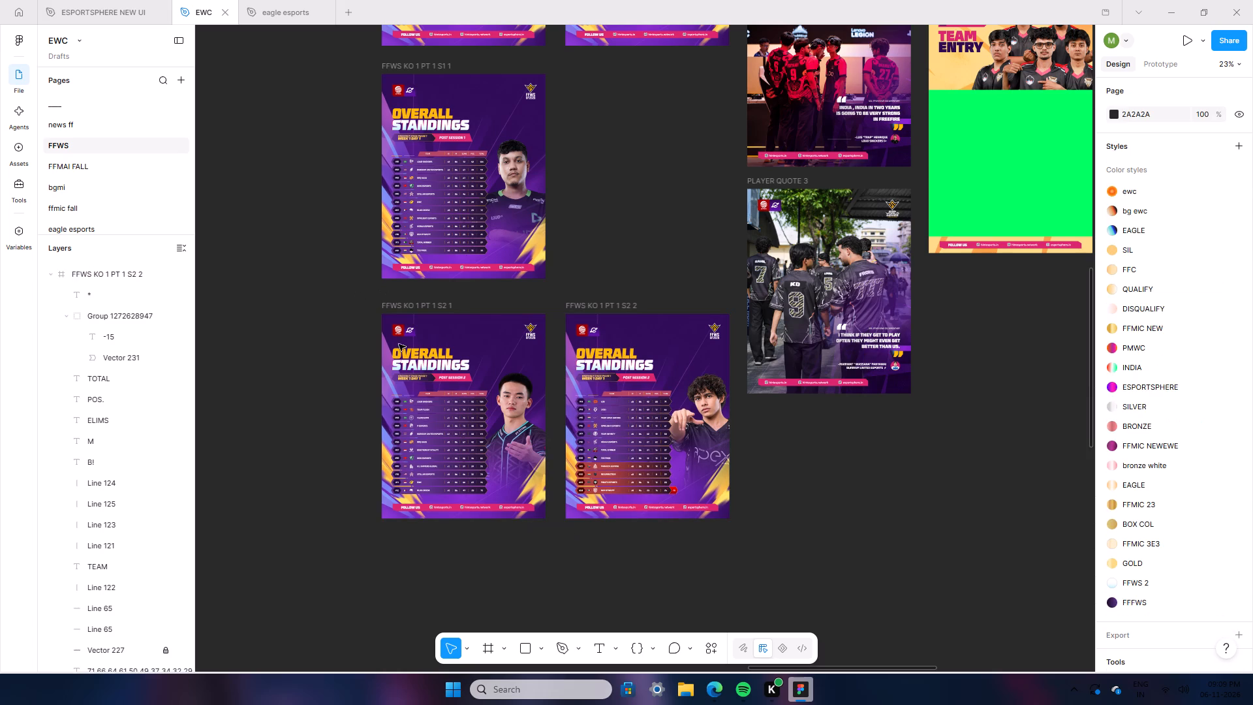
pyautogui.moveTo(399, 344); pyautogui.dragTo(747, 584)
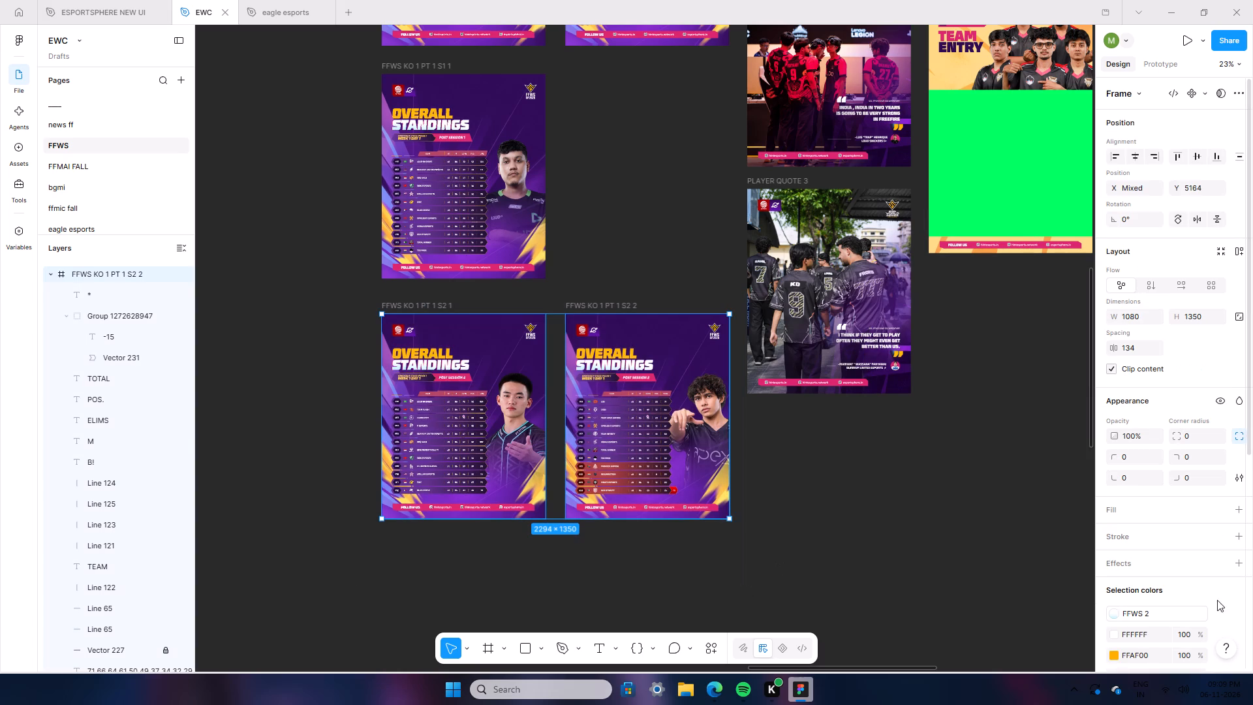
pyautogui.scroll(-4, 1220, 595)
pyautogui.scroll(-5, 1166, 665)
pyautogui.click(1152, 625)
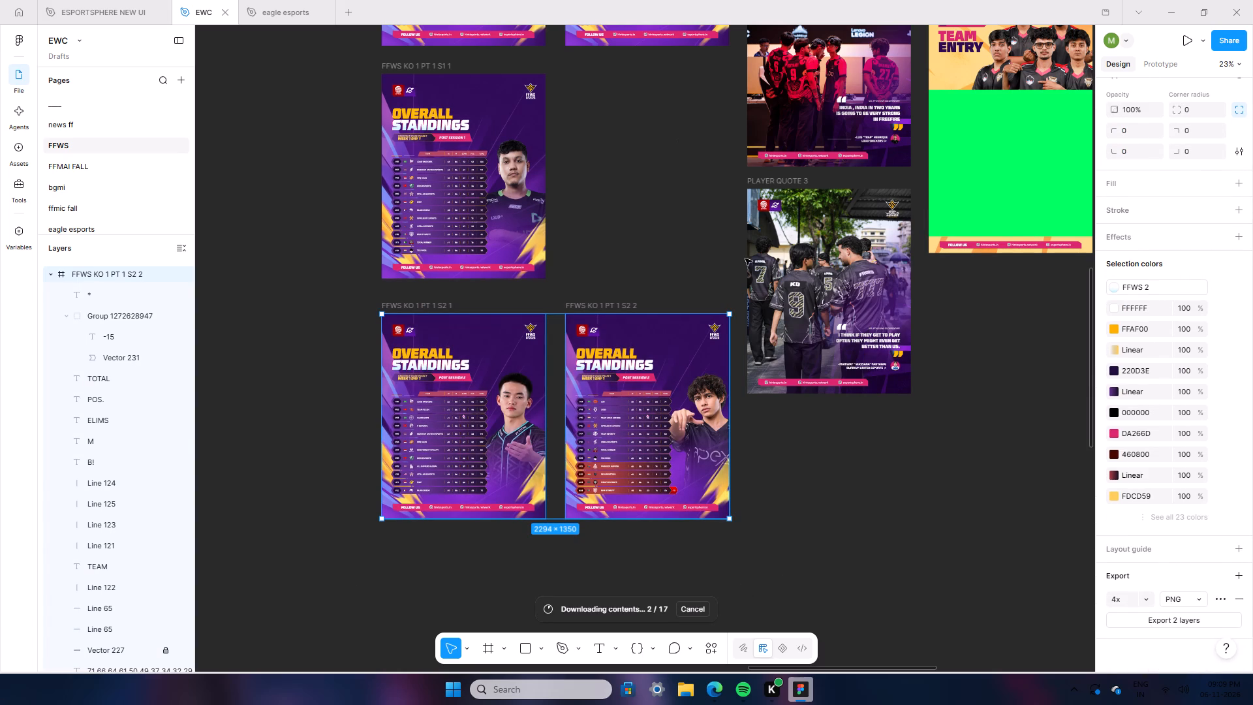
# Save the two exported standings posters into the Downloads folder.
pyautogui.scroll(-20, 779, 471)
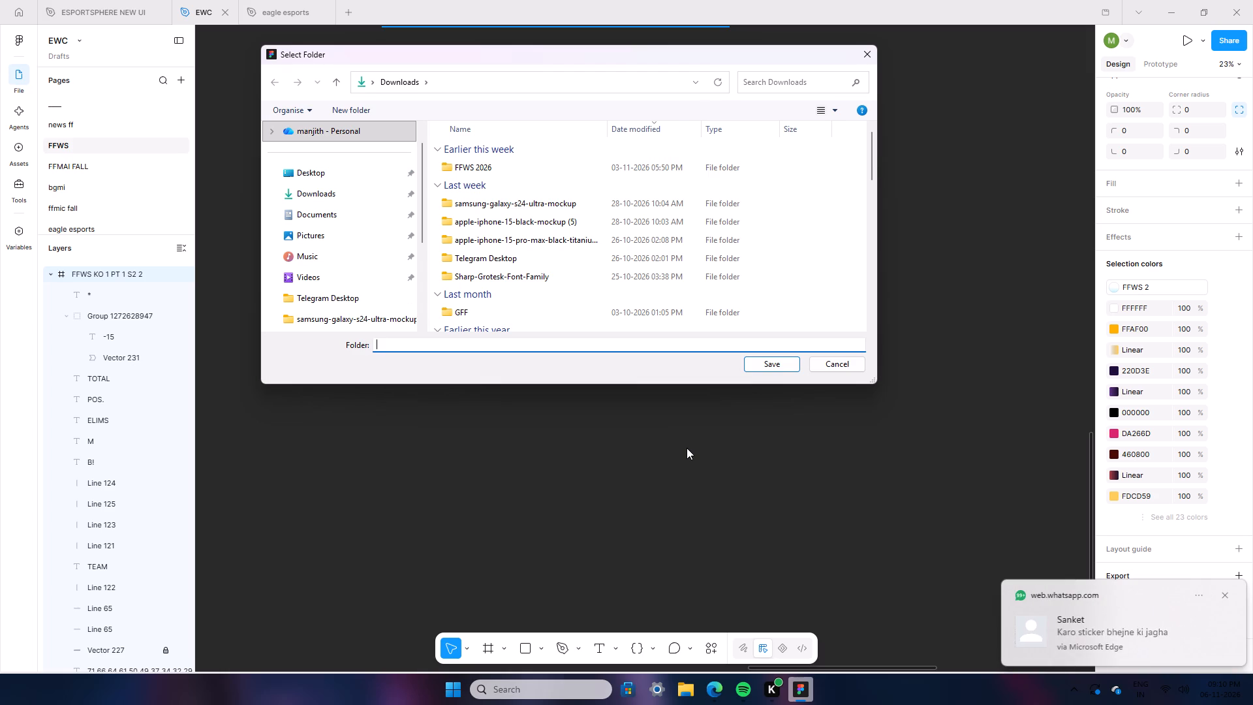
pyautogui.doubleClick(365, 199)
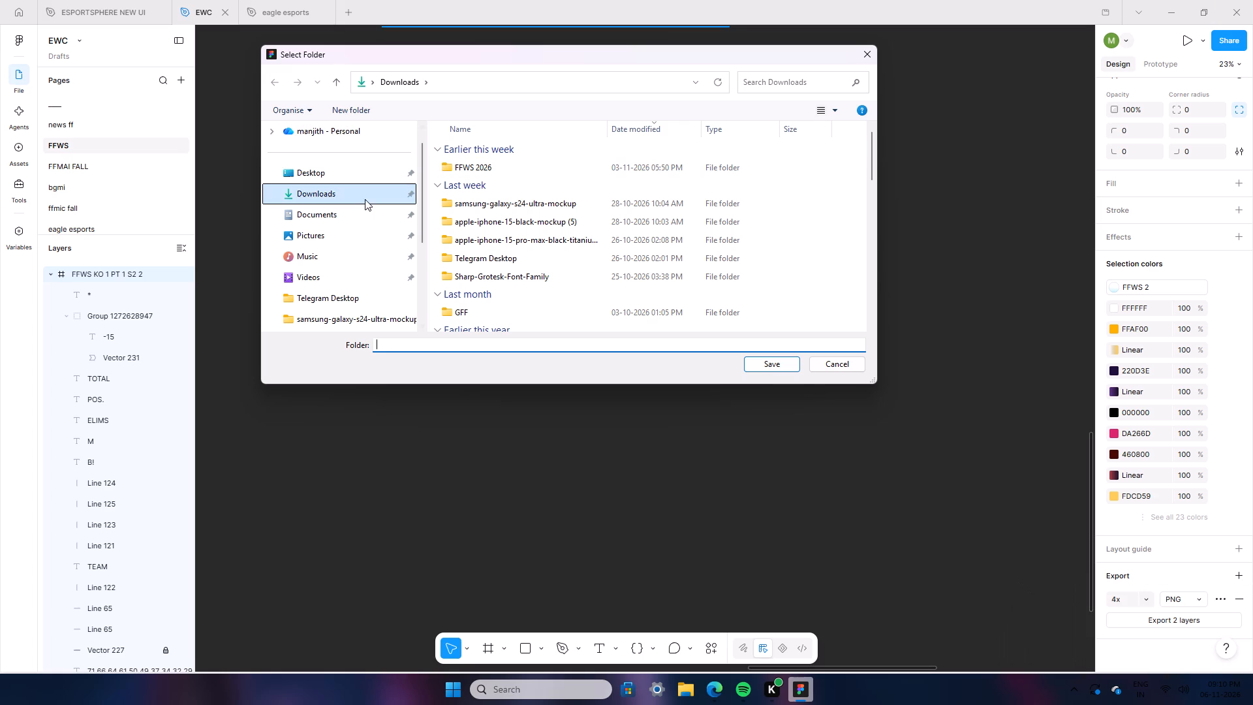
pyautogui.click(762, 364)
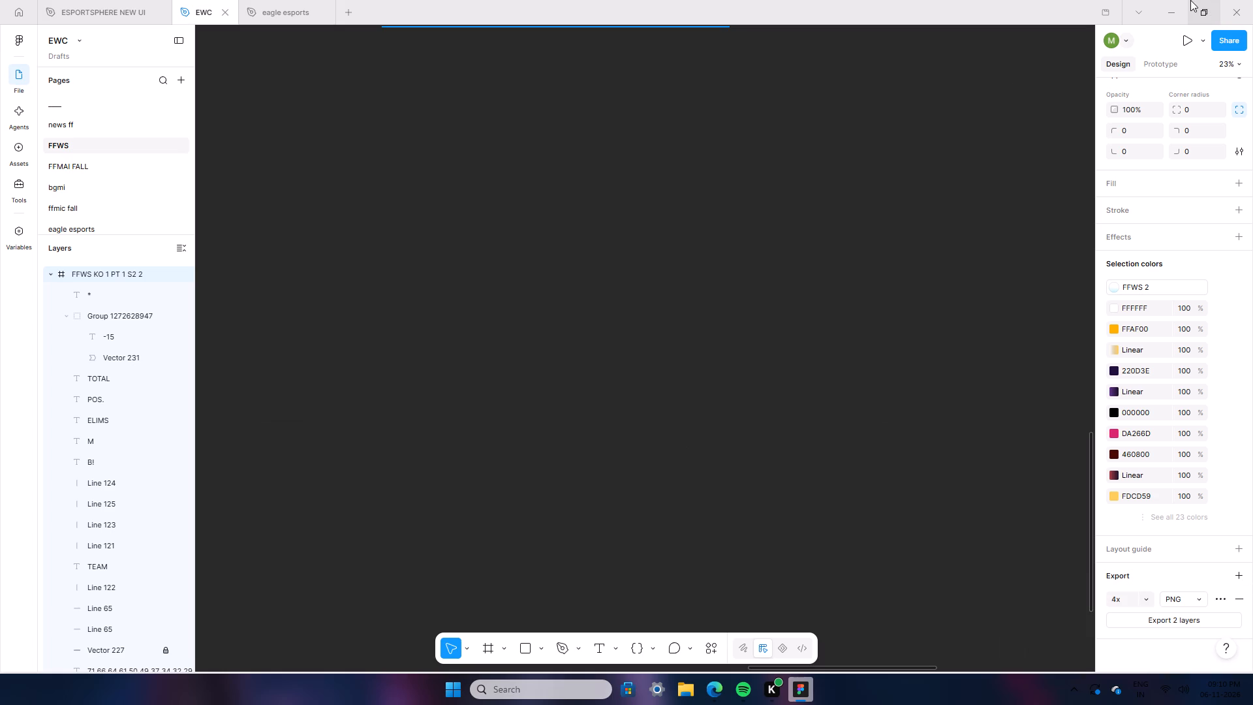
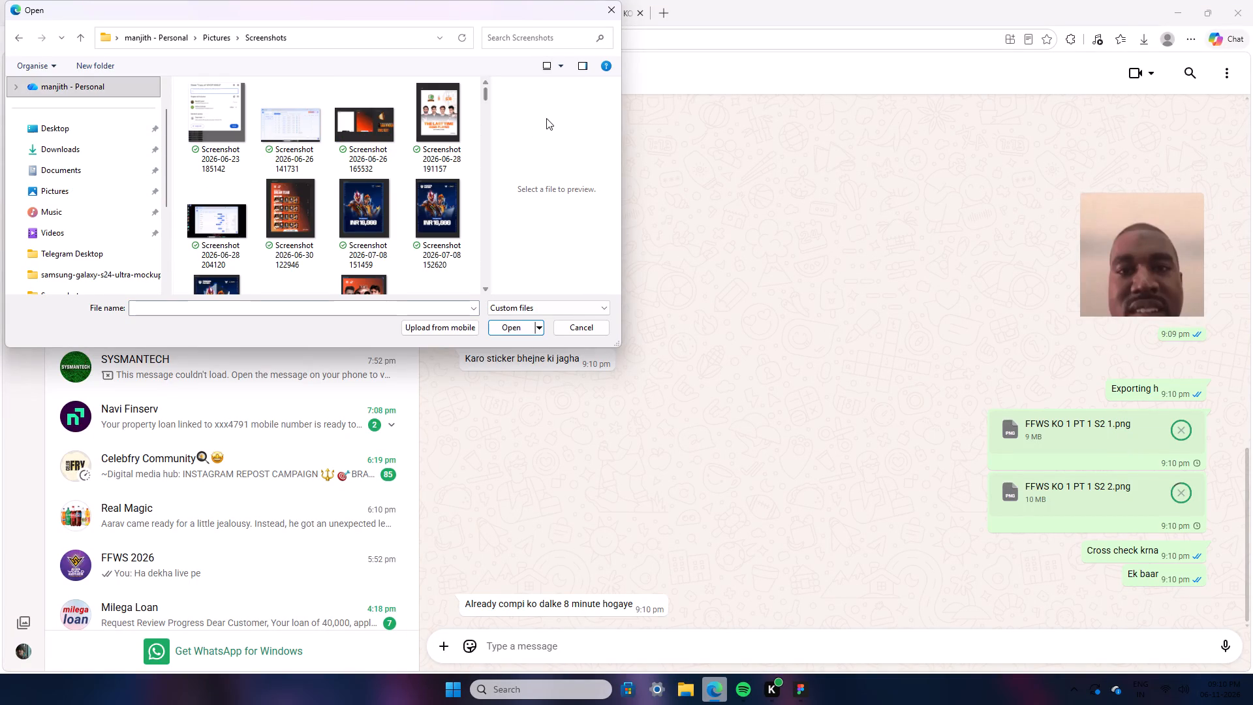
# Browse to the most recent files in the Screenshots folder to find an image for the open chat.
pyautogui.moveTo(486, 91); pyautogui.dragTo(491, 264)
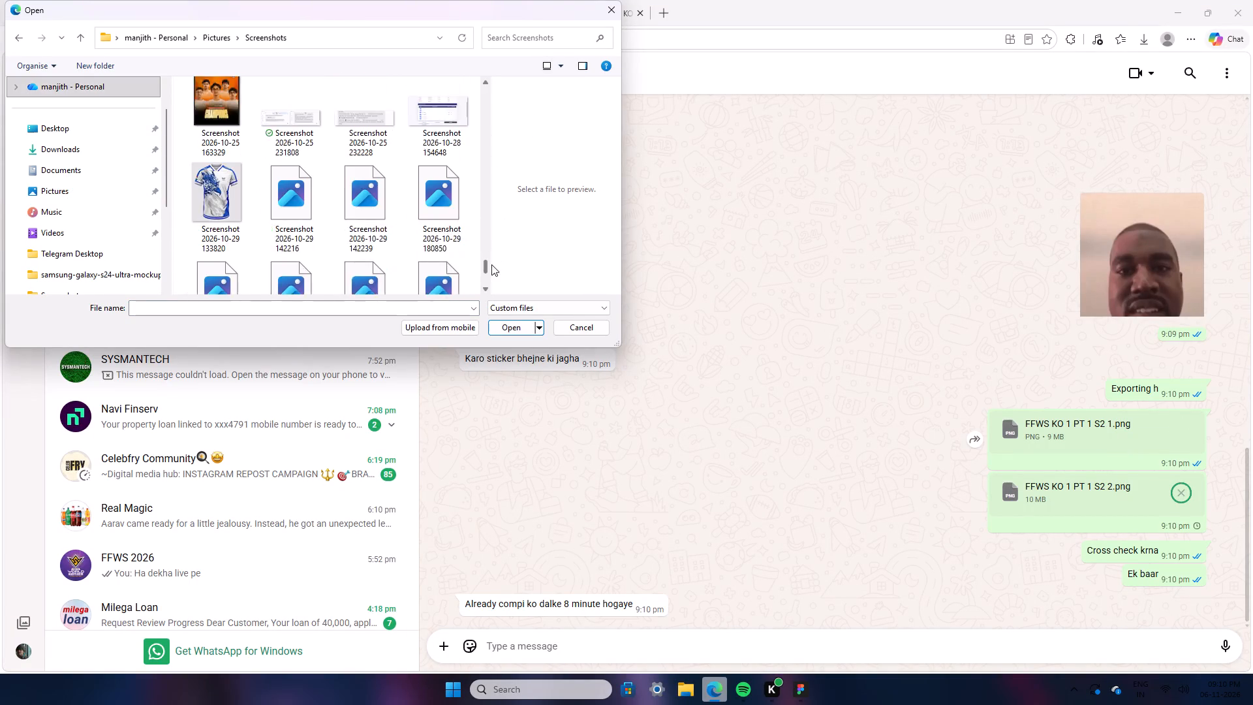
pyautogui.moveTo(491, 264); pyautogui.dragTo(488, 281)
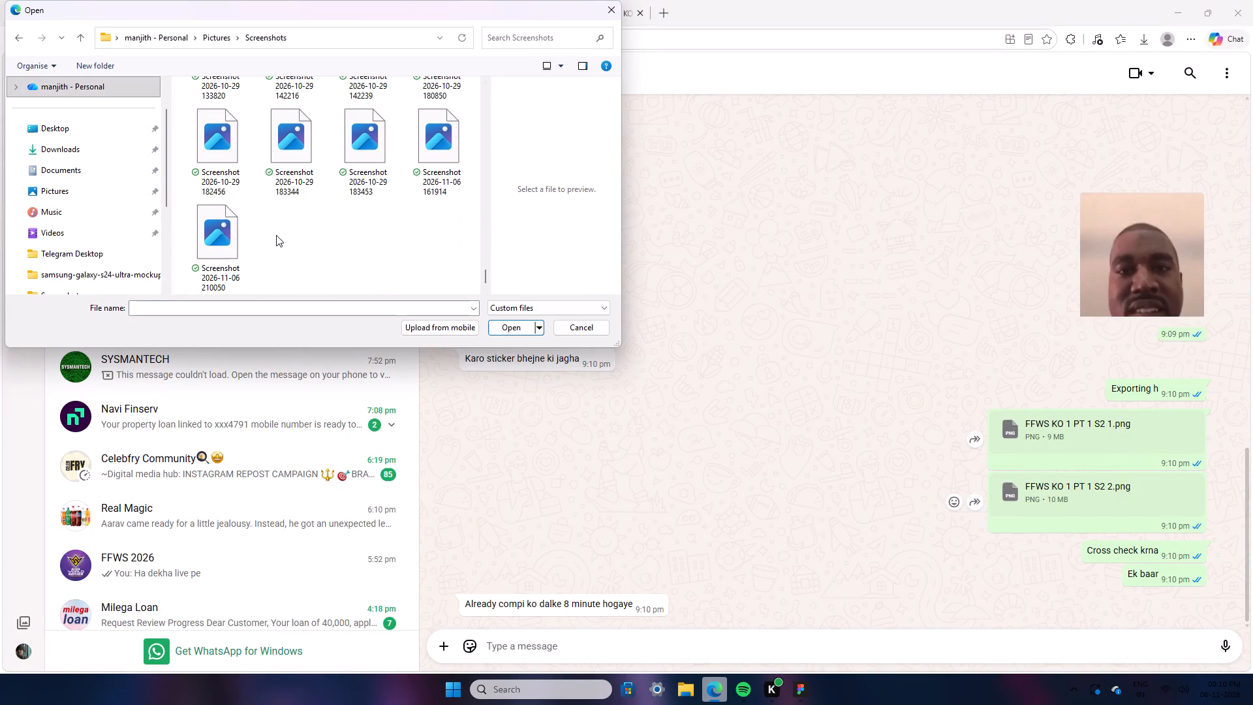